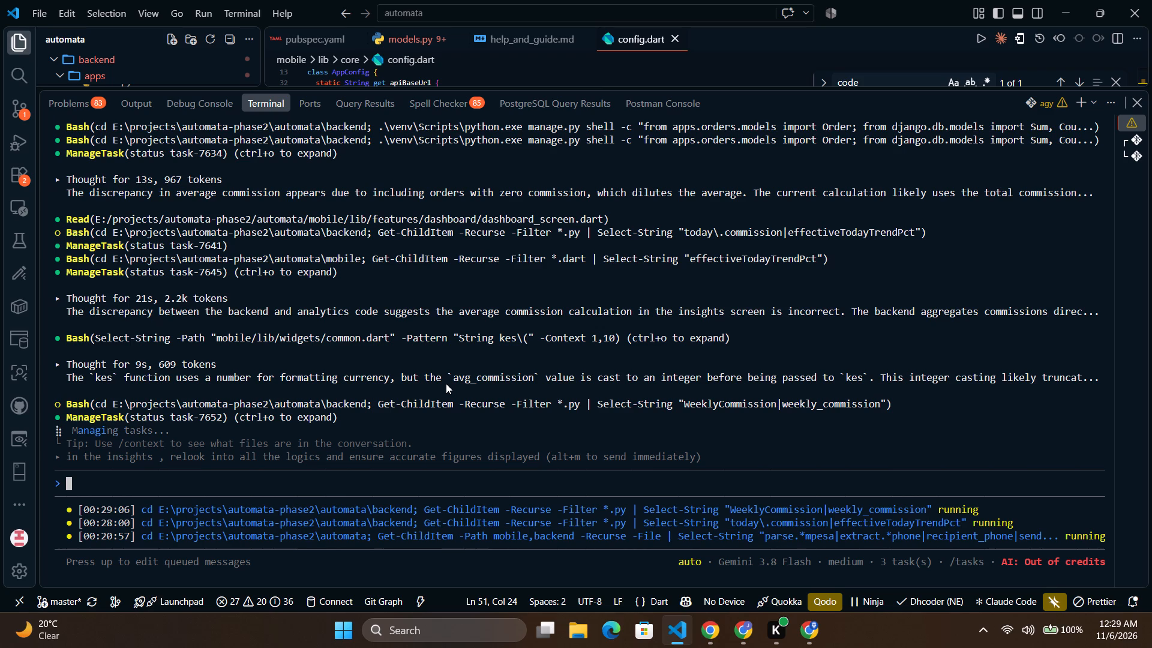
Switch to the WorldQuant BRAIN browser window and examine the results of Simulations 1B and 1A, including 1A's IS testing warnings.
click(744, 630)
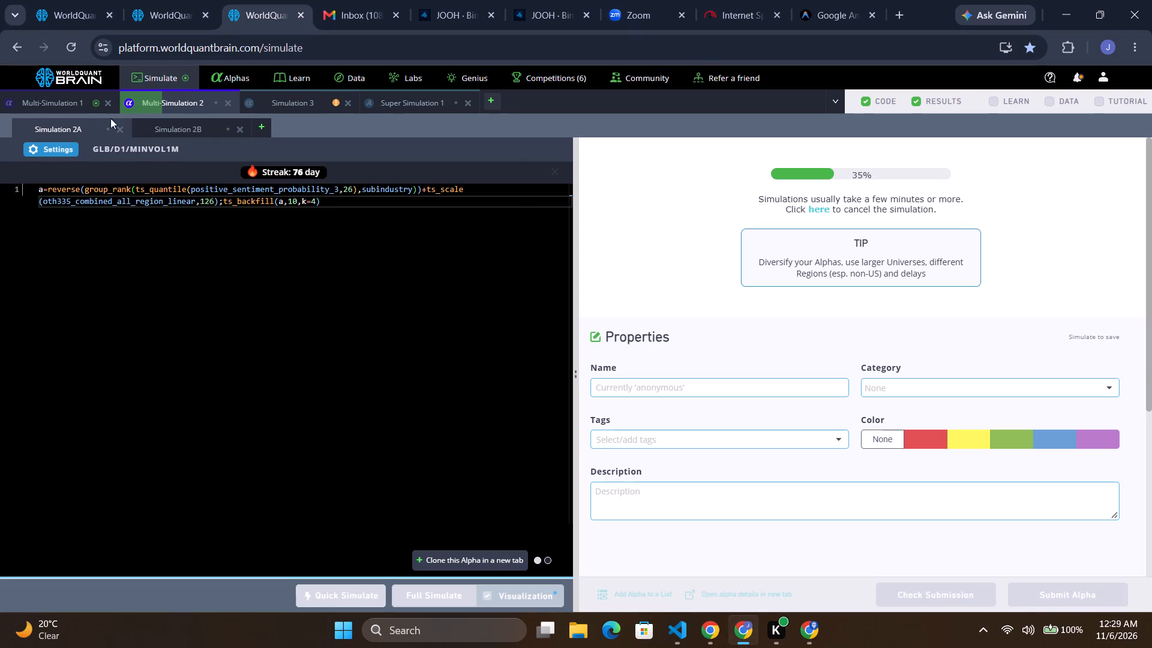
click(73, 103)
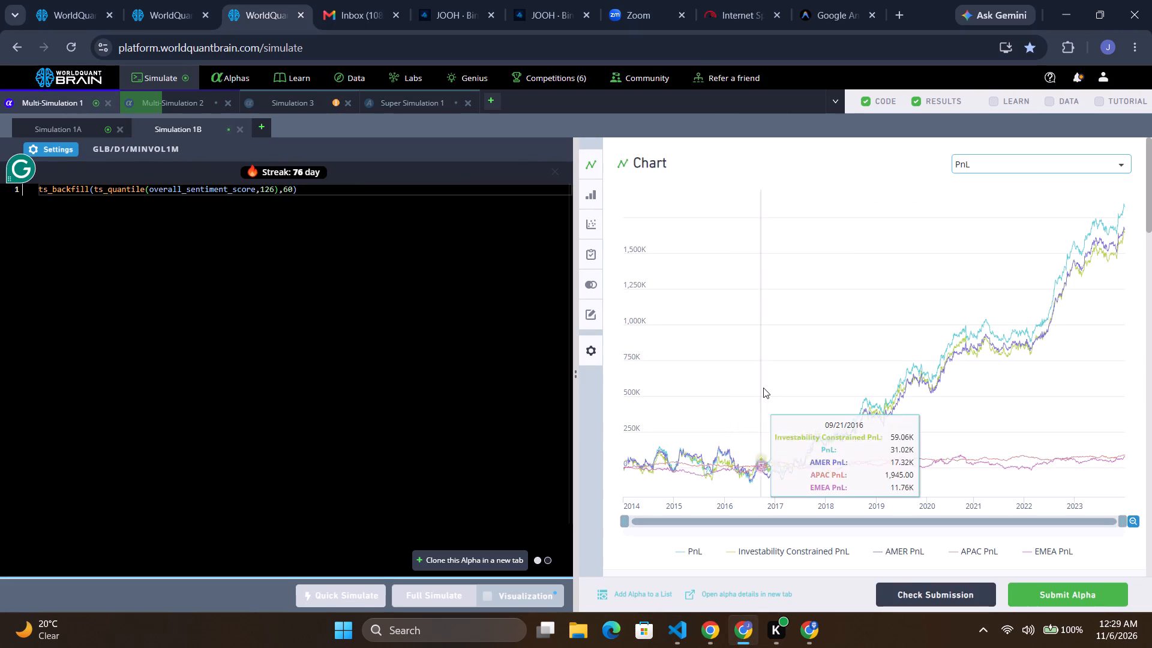
scroll(763, 388, down, 2)
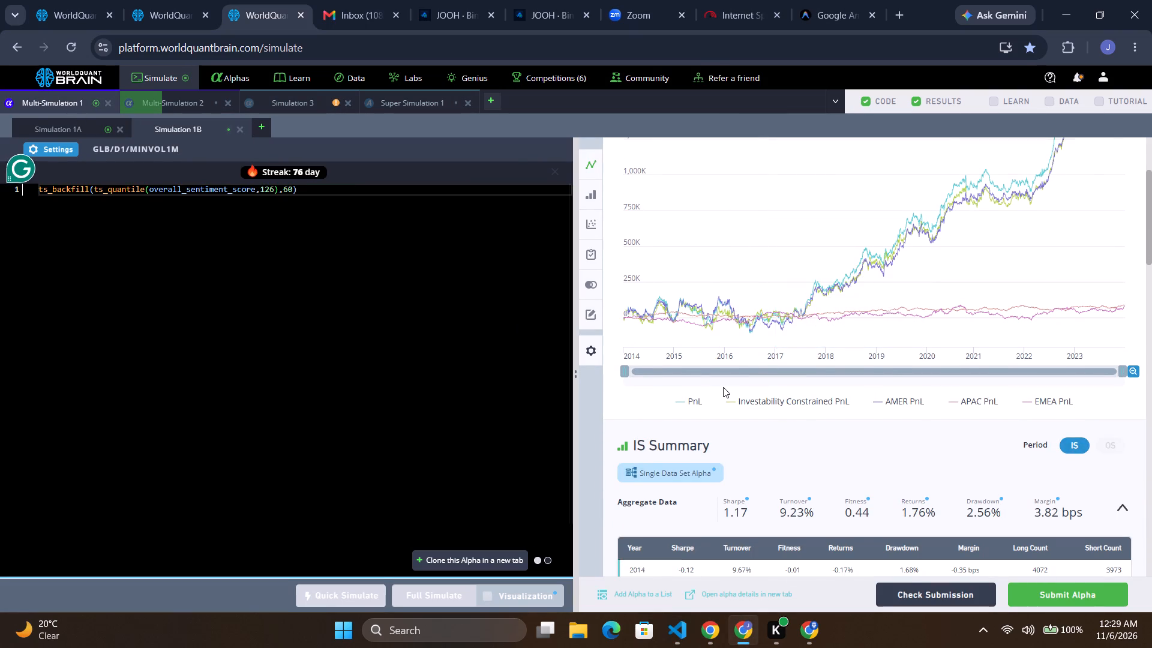
click(69, 129)
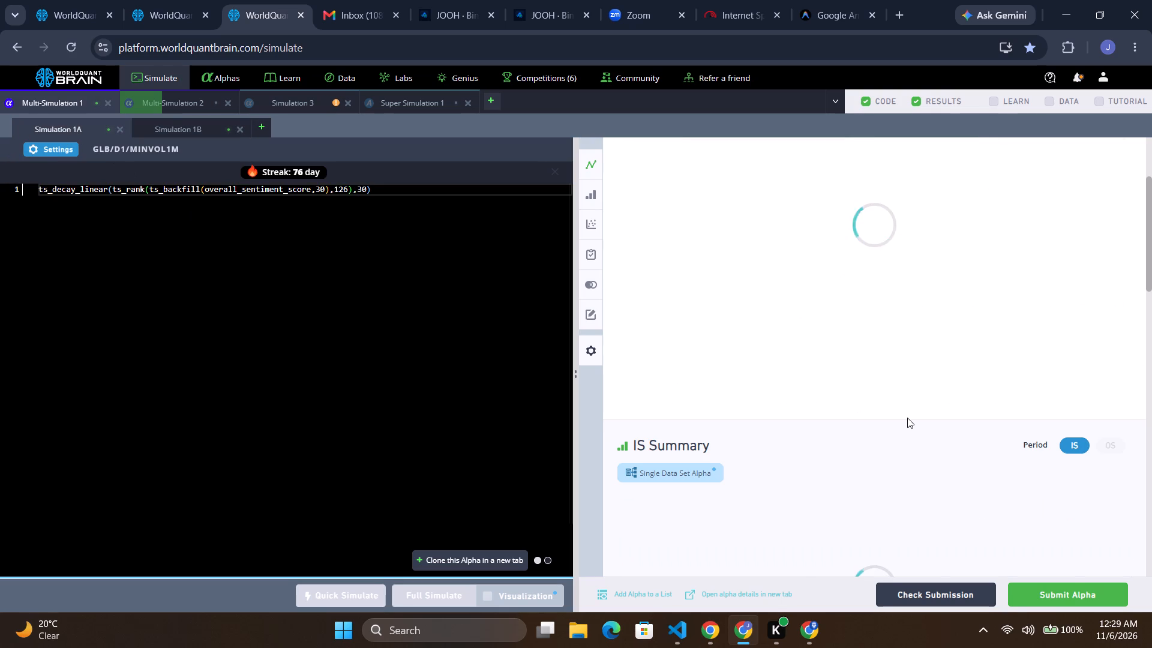
scroll(890, 400, up, 4)
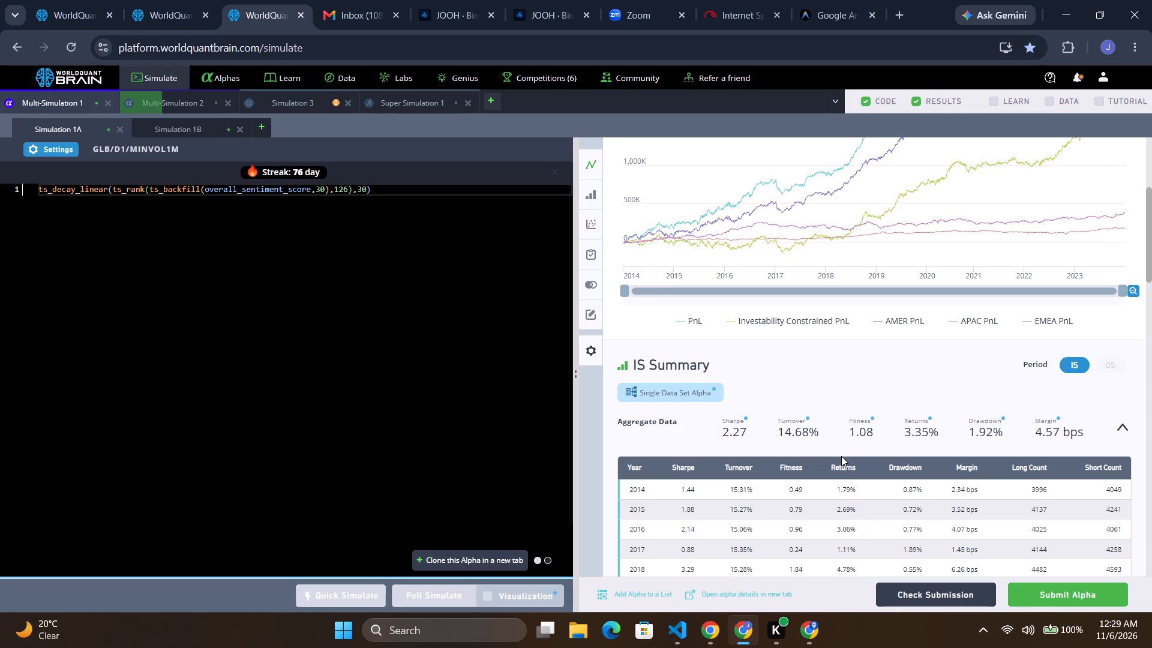
scroll(844, 452, down, 4)
scroll(844, 452, up, 1)
scroll(844, 452, down, 2)
scroll(844, 452, up, 4)
scroll(844, 452, down, 1)
scroll(844, 452, up, 1)
scroll(844, 452, down, 6)
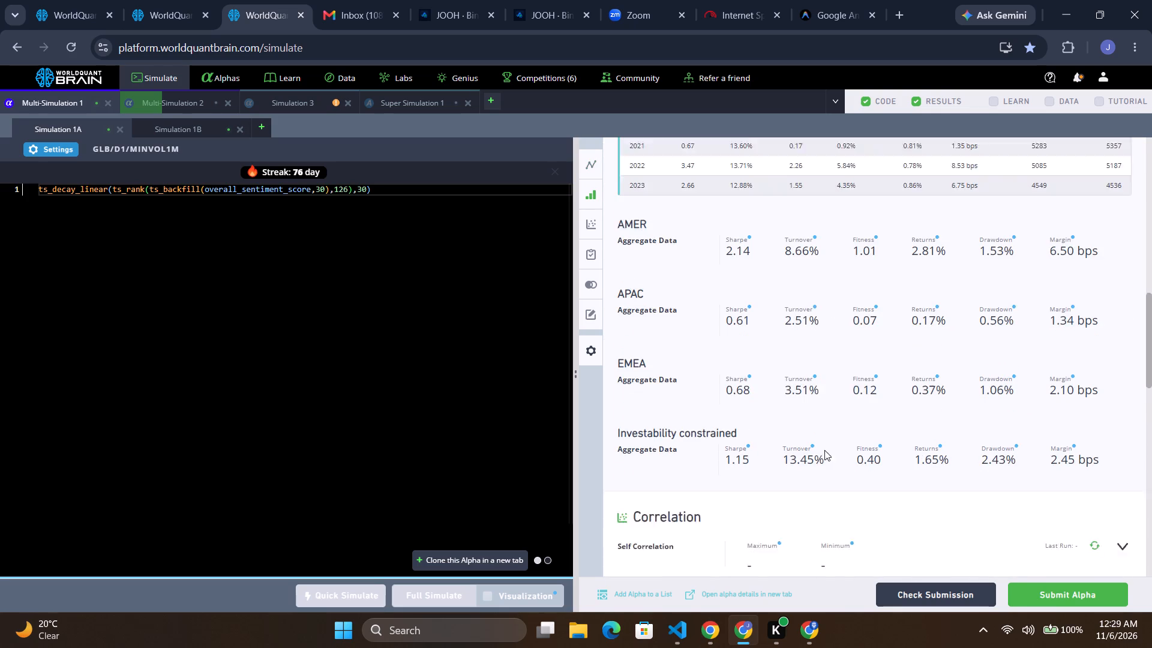
scroll(815, 450, down, 2)
scroll(746, 451, down, 3)
click(641, 365)
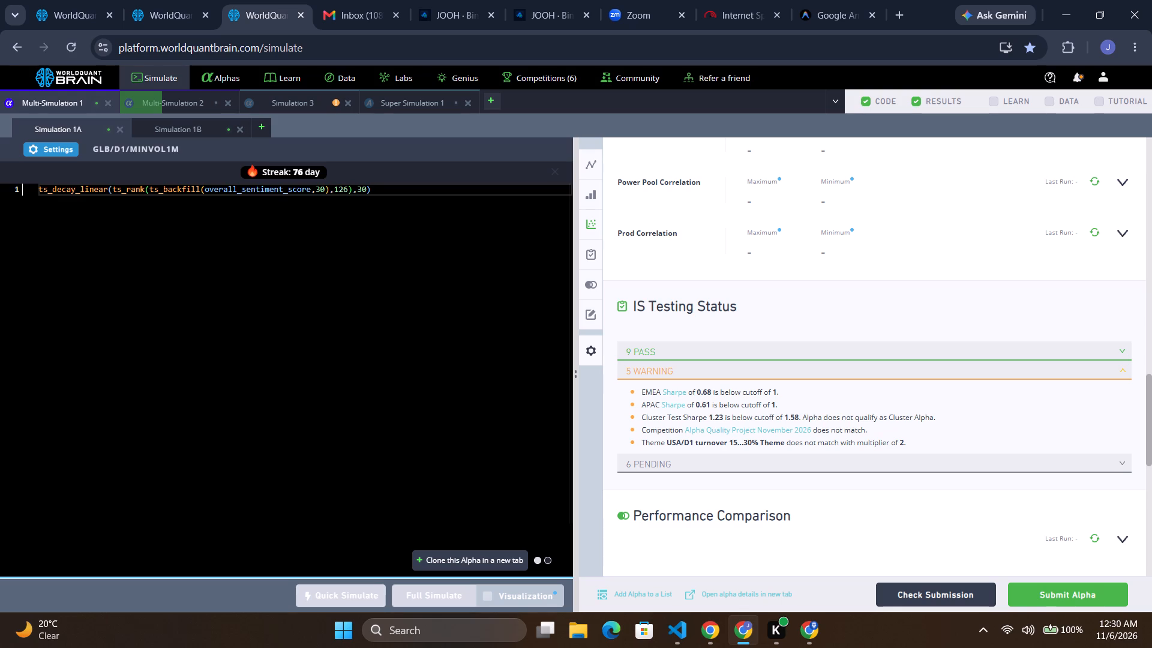
Run the Prod Correlation check for Simulation 1A.
click(1097, 230)
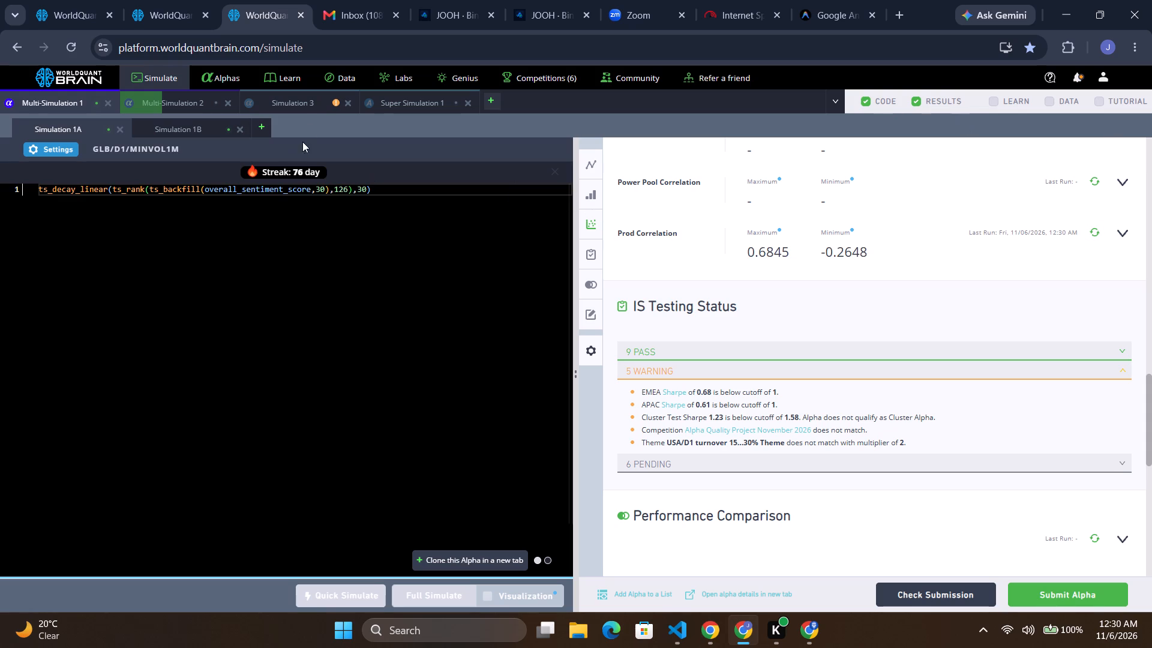
In Simulation 3, replace the star_arm_global_rank field with mdl110_score and run a full simulation.
click(299, 101)
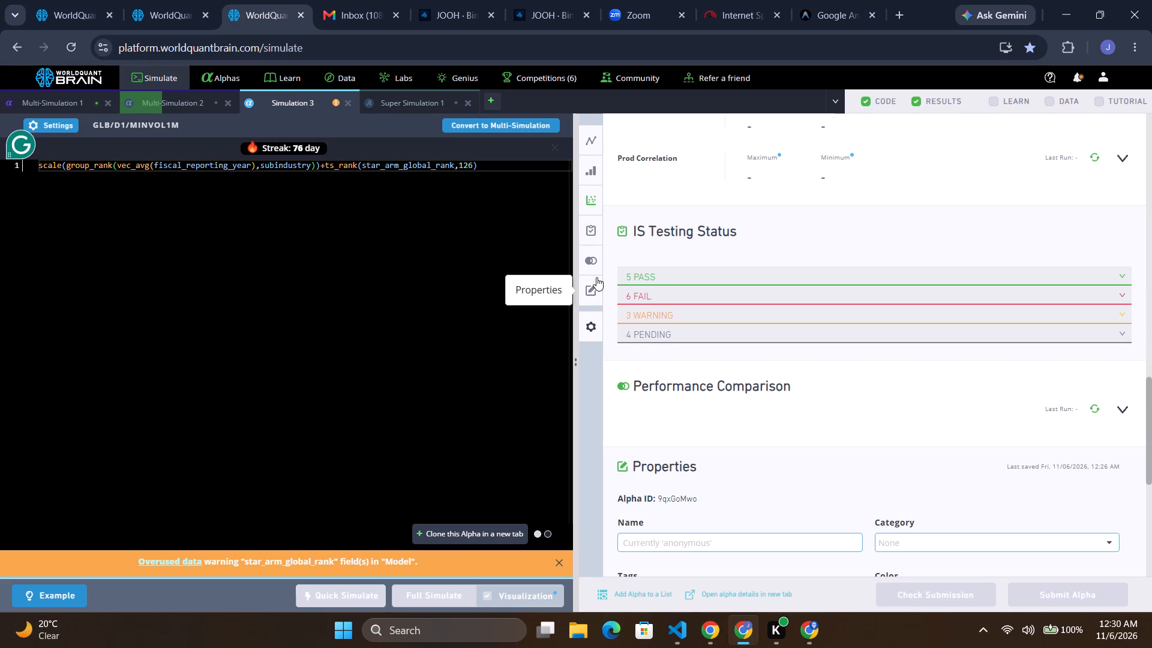
scroll(713, 254, up, 13)
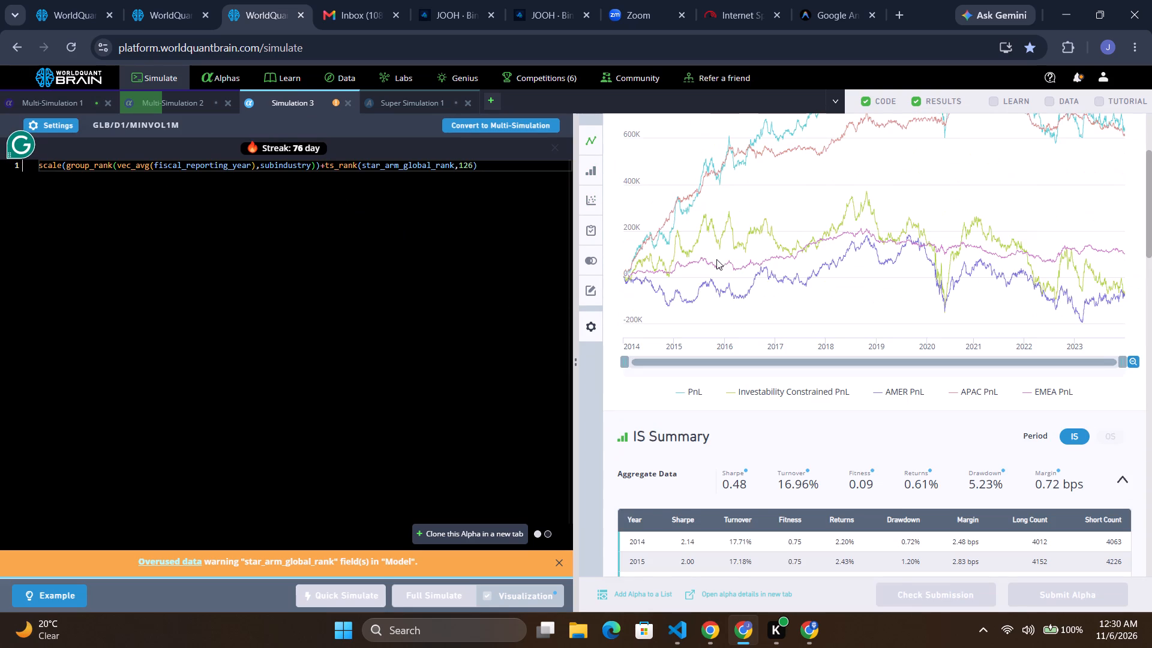
double_click(414, 167)
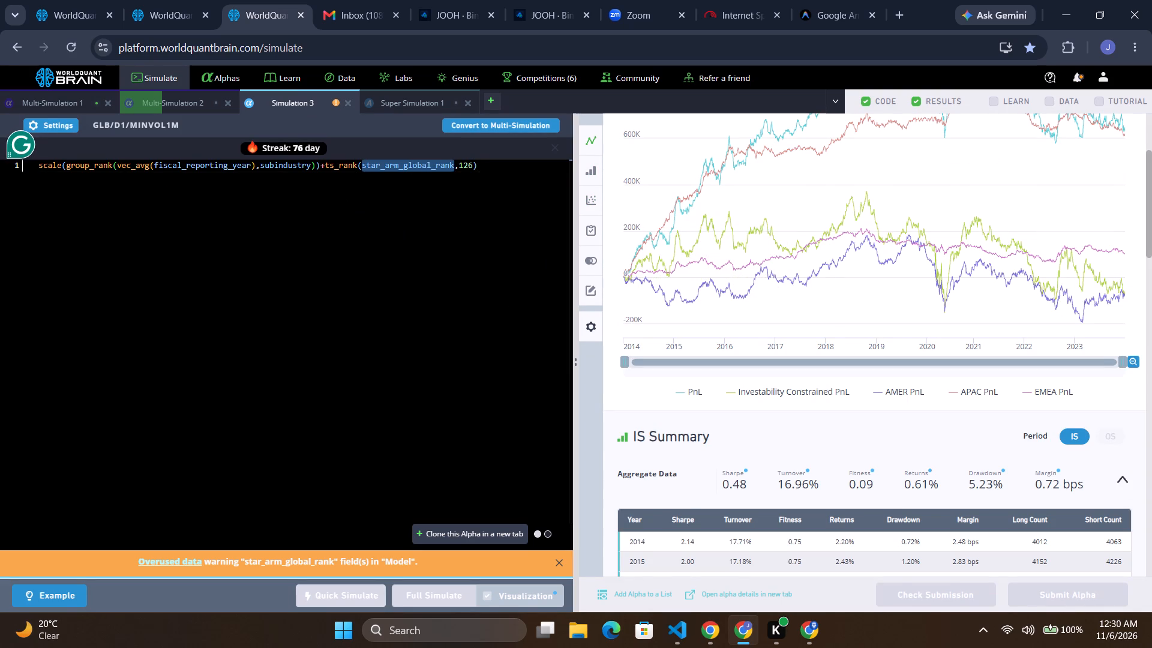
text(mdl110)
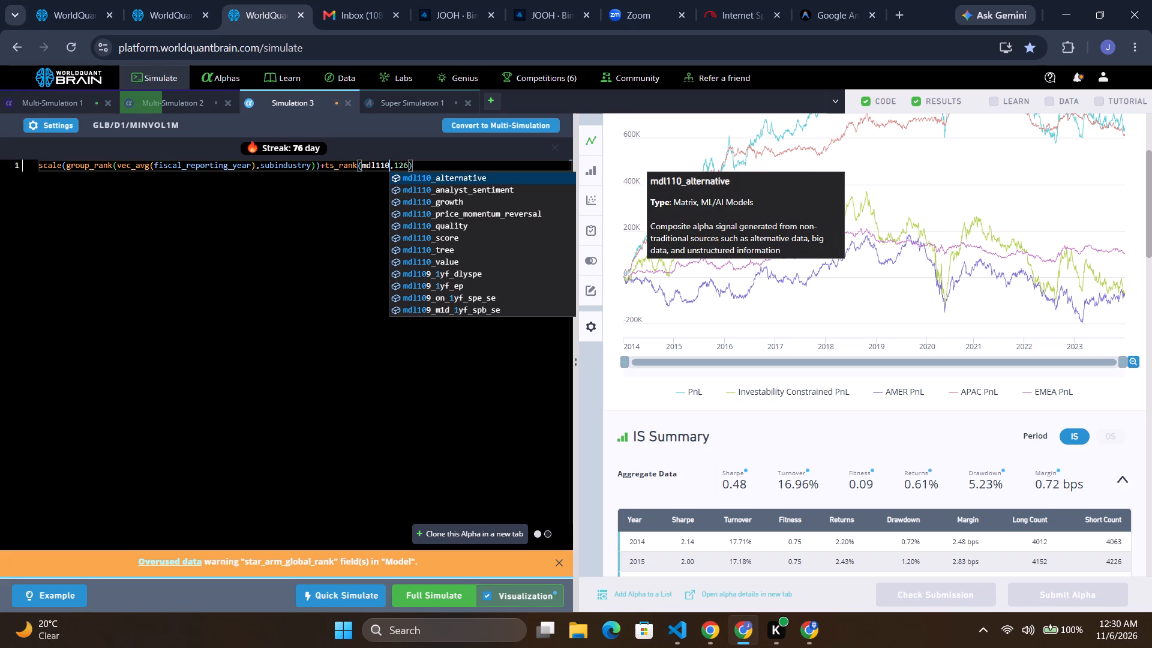
click(451, 235)
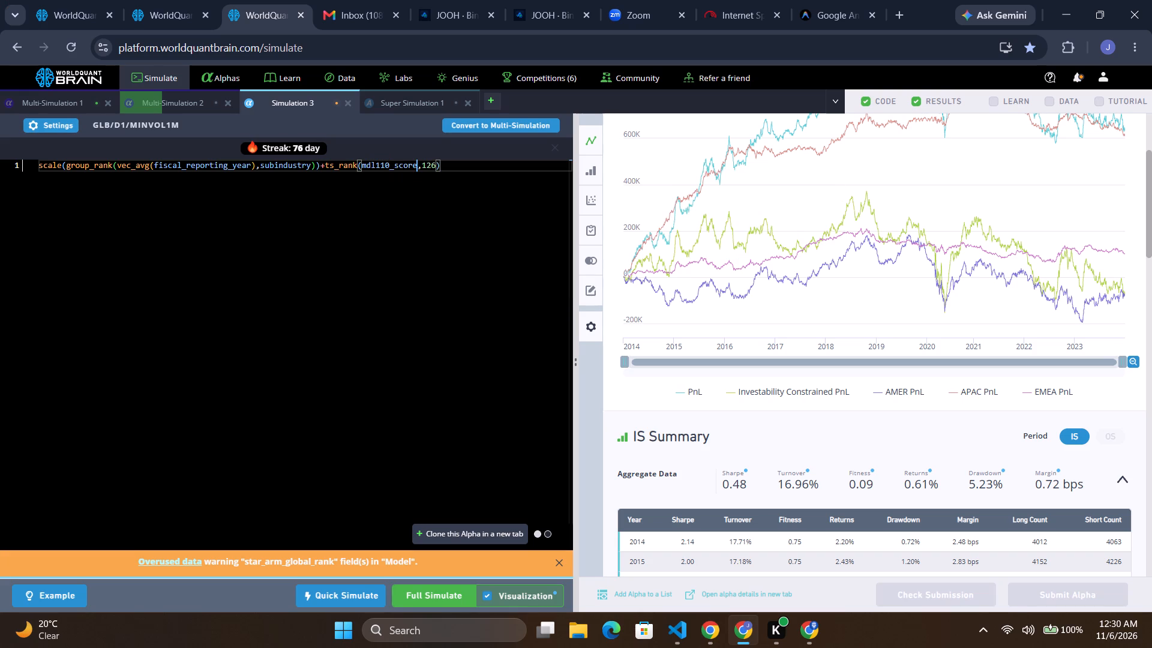
click(445, 596)
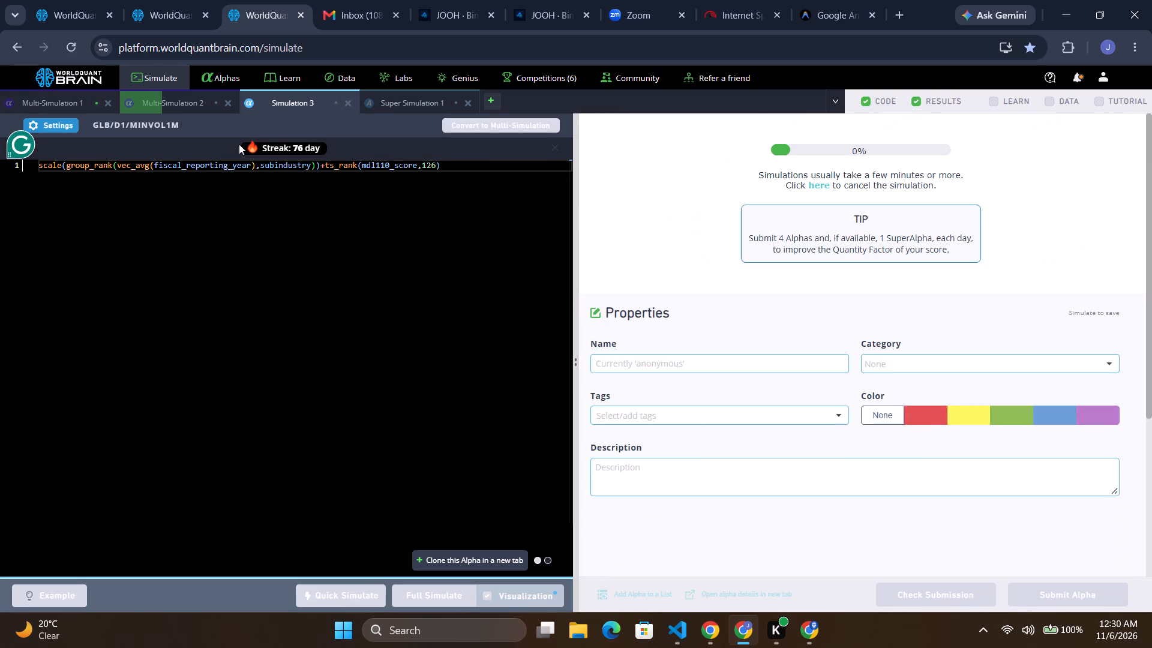
Go from the empty Super Simulation 1 to the unsubmitted alphas list and filter it to the Super type.
click(406, 100)
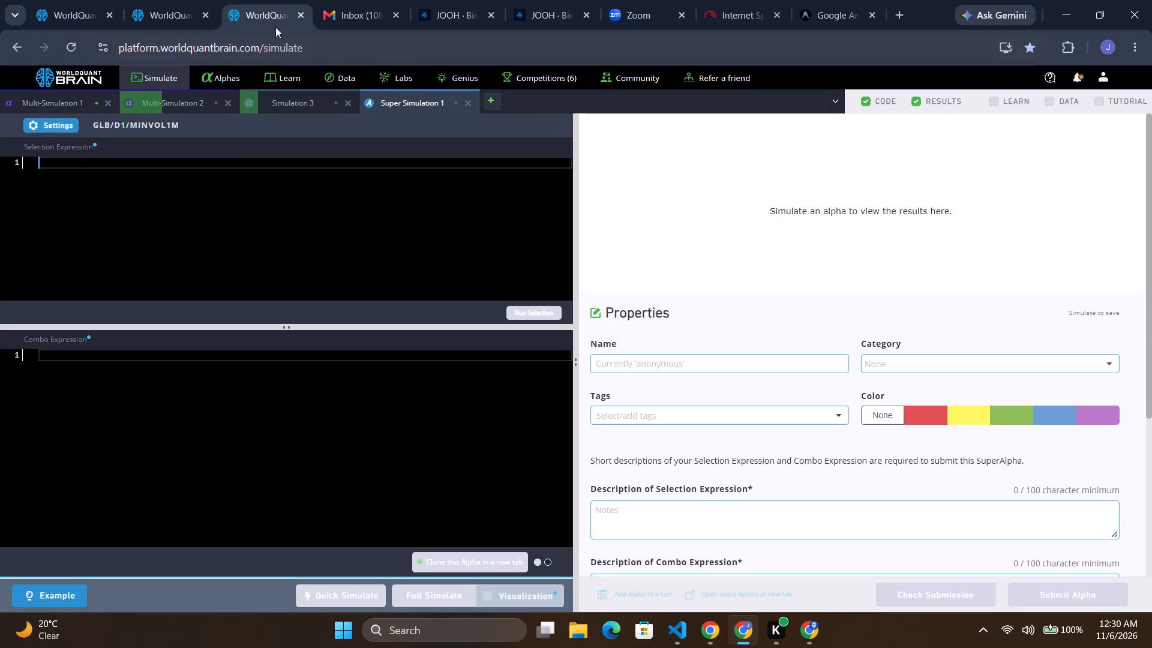
click(155, 15)
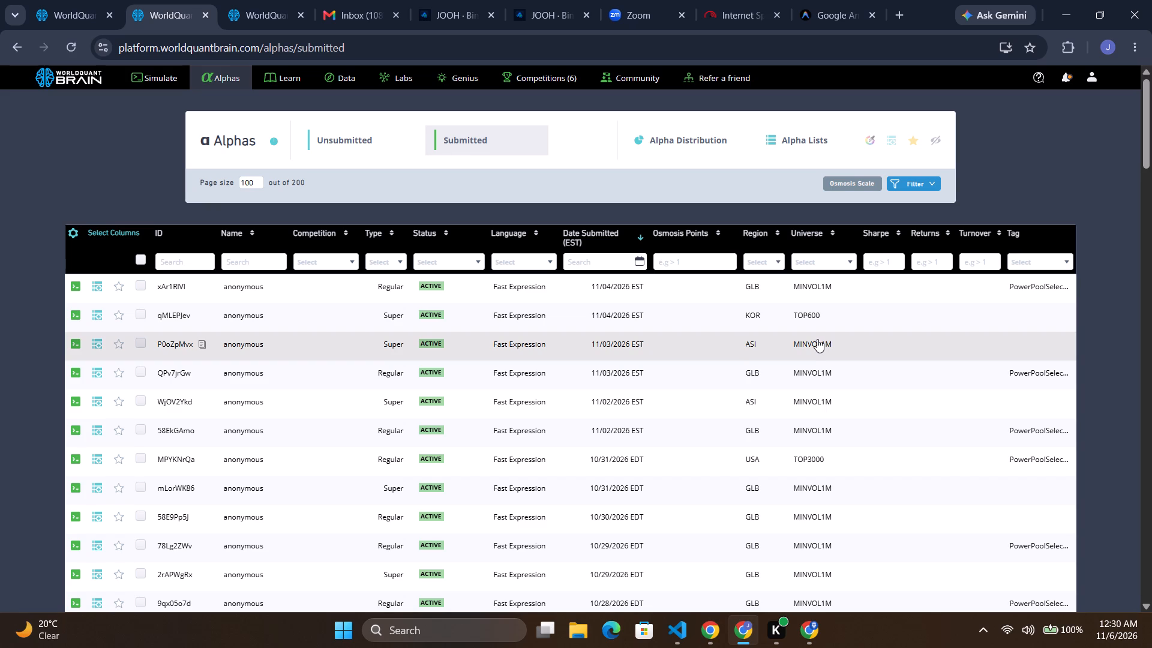
click(397, 259)
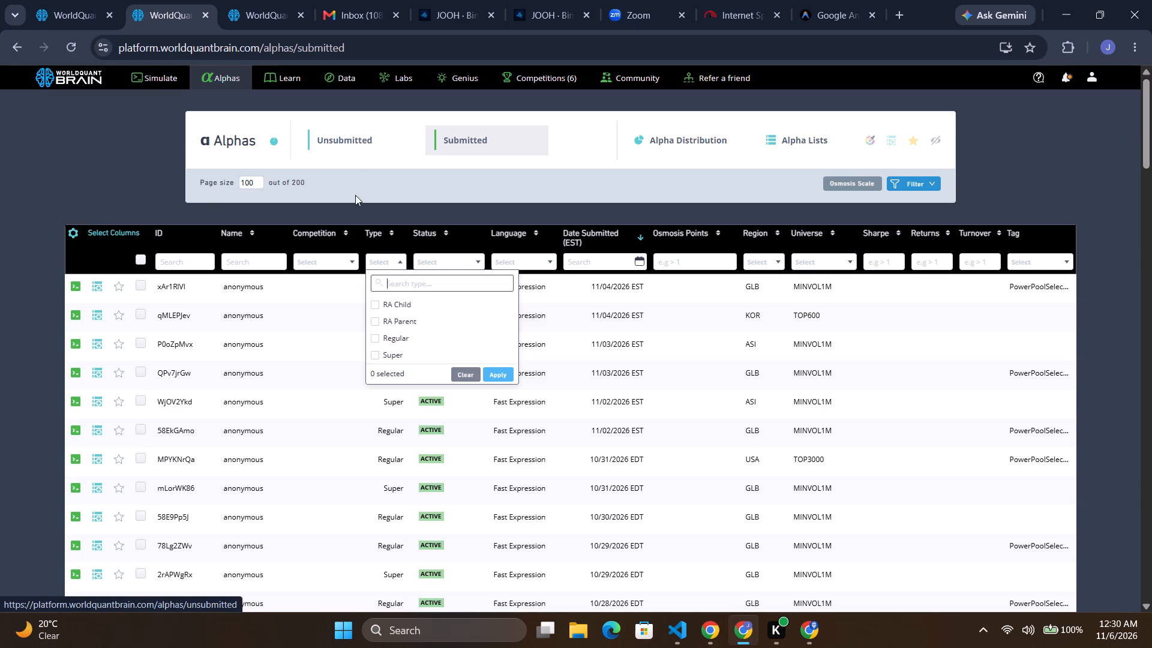
click(356, 147)
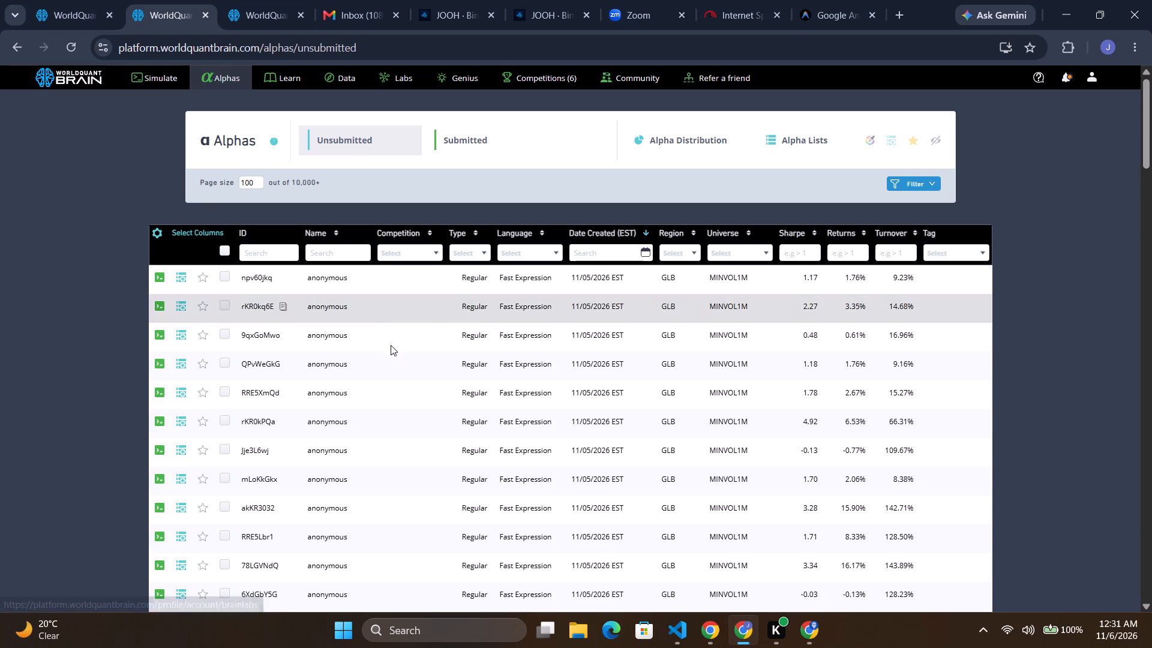
click(469, 243)
click(469, 243)
click(469, 250)
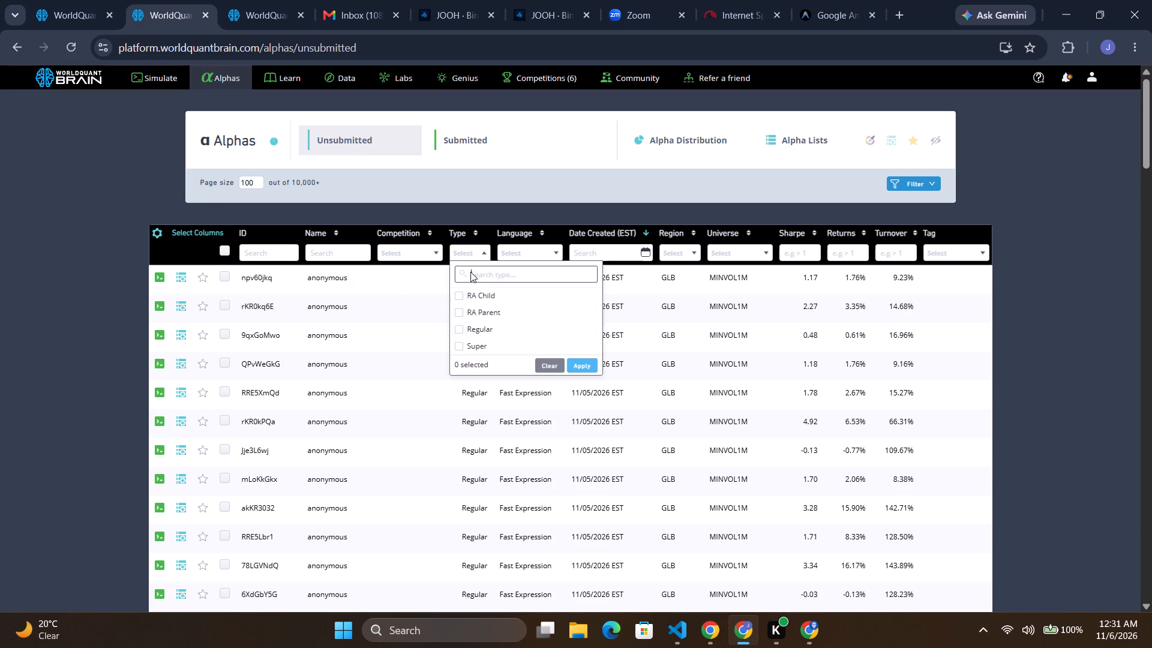
click(479, 347)
click(584, 364)
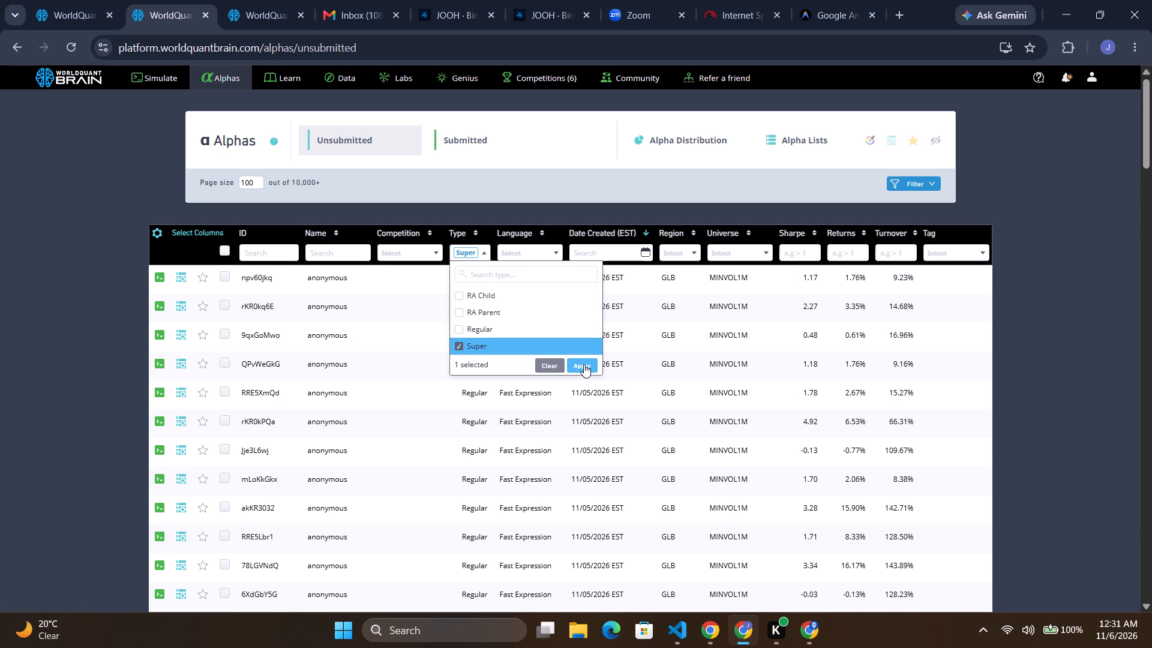
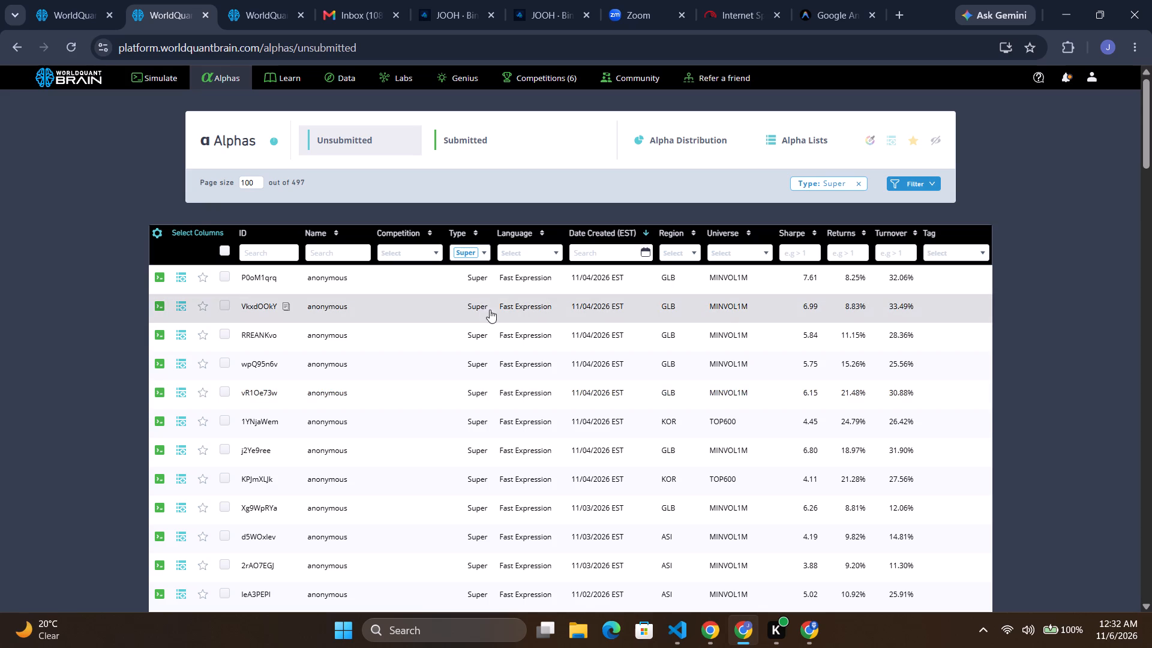
Open the Super alpha P0oM1qrq, run its submission check and read the failed IS test.
click(457, 278)
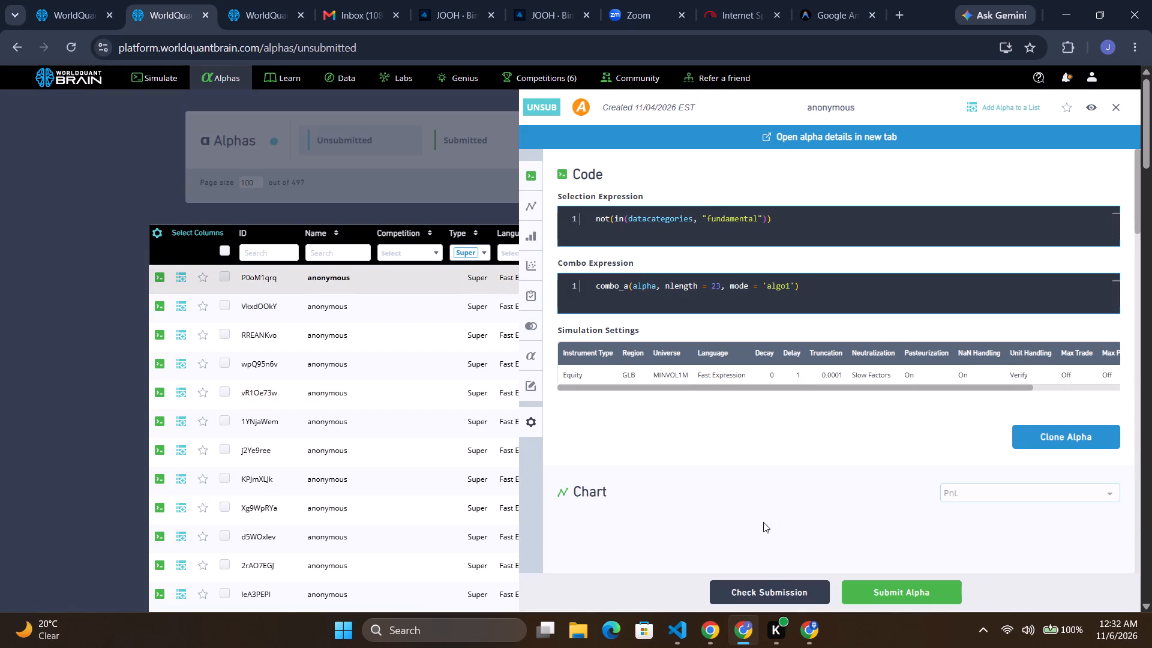
click(758, 588)
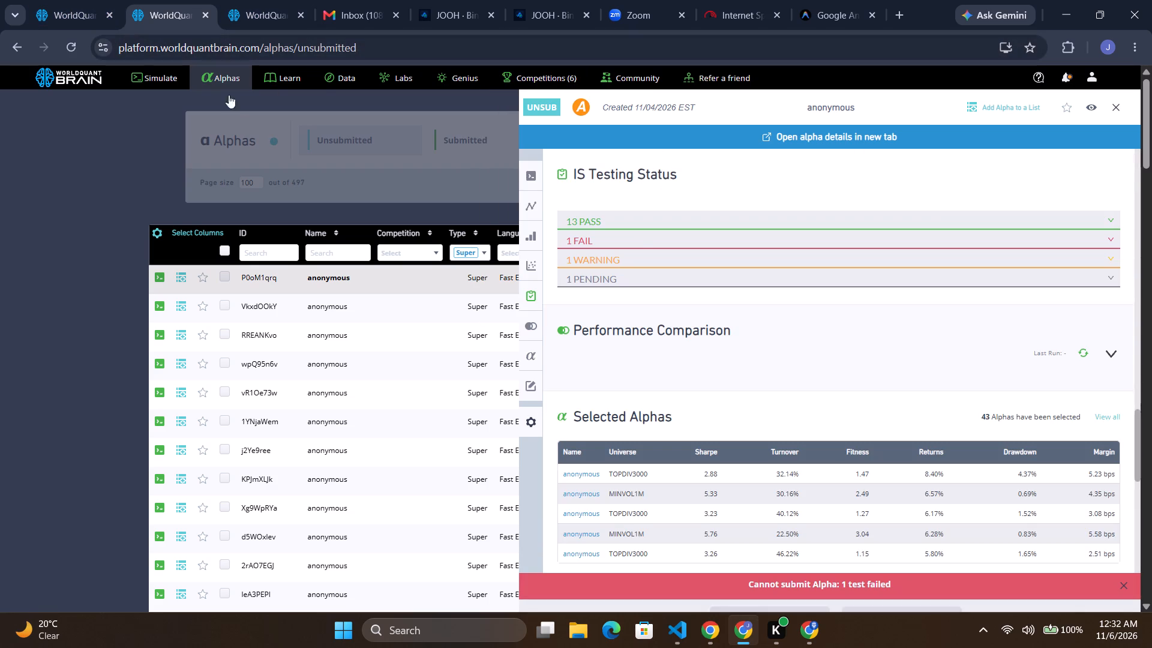
click(603, 244)
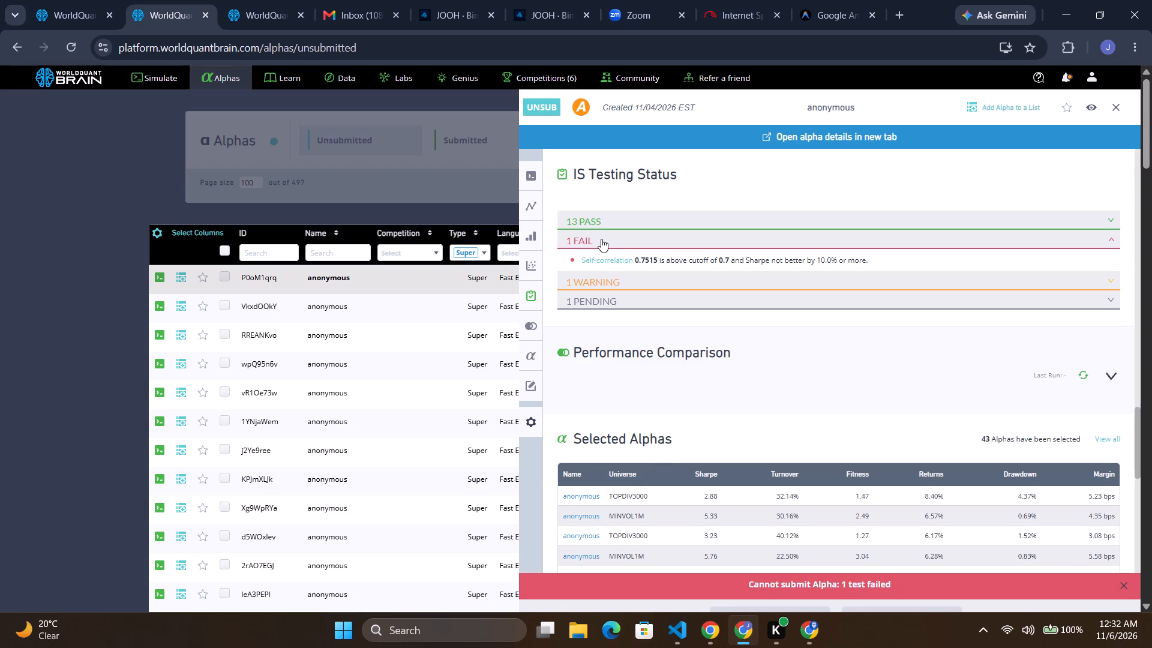
Open the full details of alpha P0oM1qrq in a separate tab and clone it into a new Super Simulation.
click(829, 136)
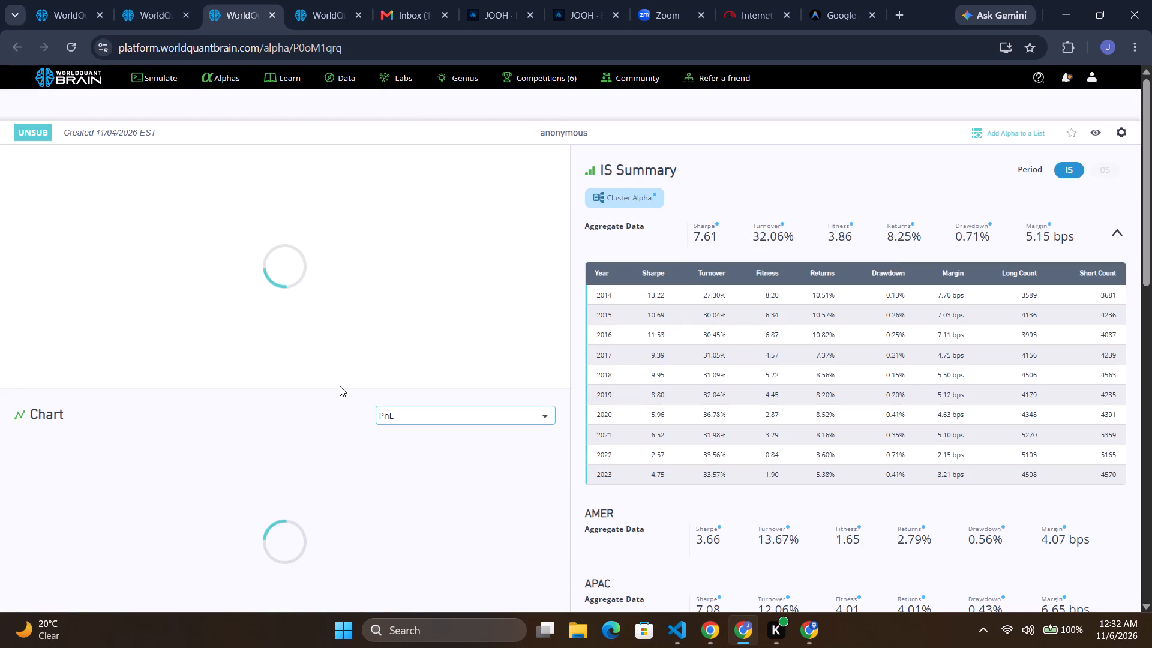
click(511, 335)
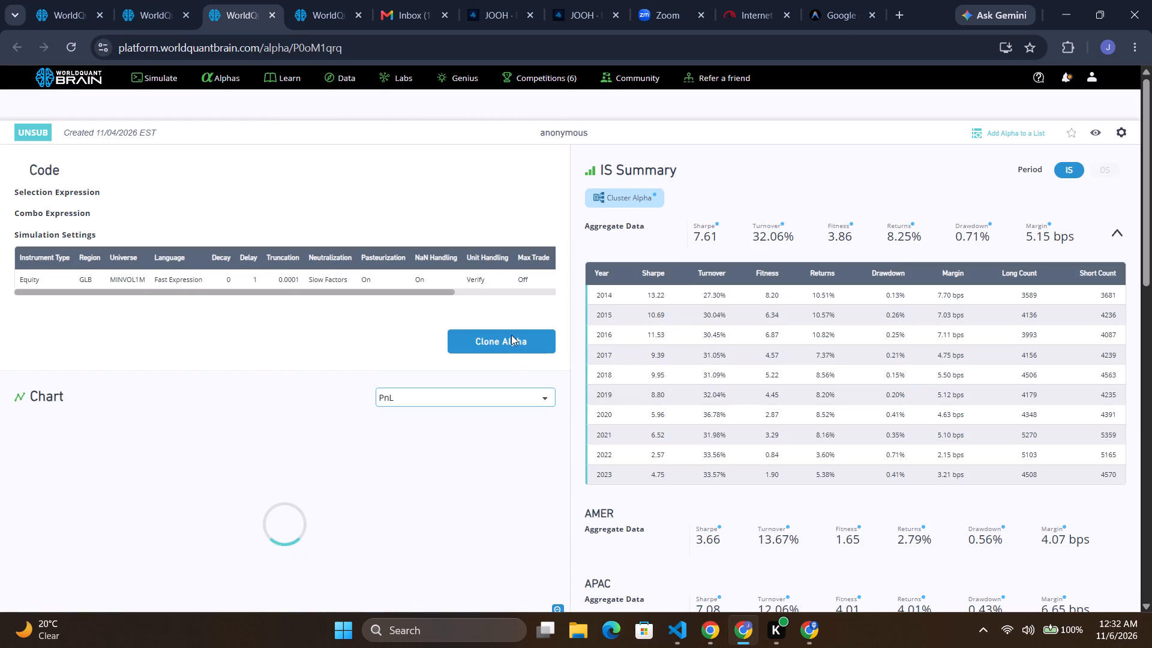
click(490, 434)
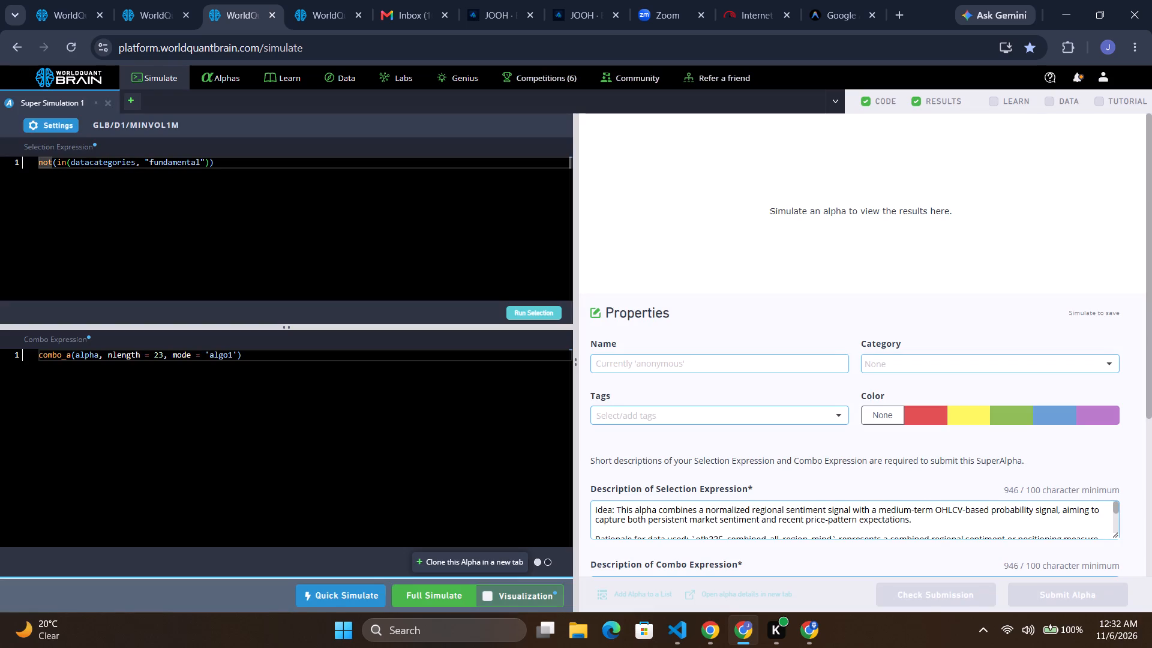
Set the cloned Super Simulation's decay to 5, apply the settings and run a full simulation.
click(58, 125)
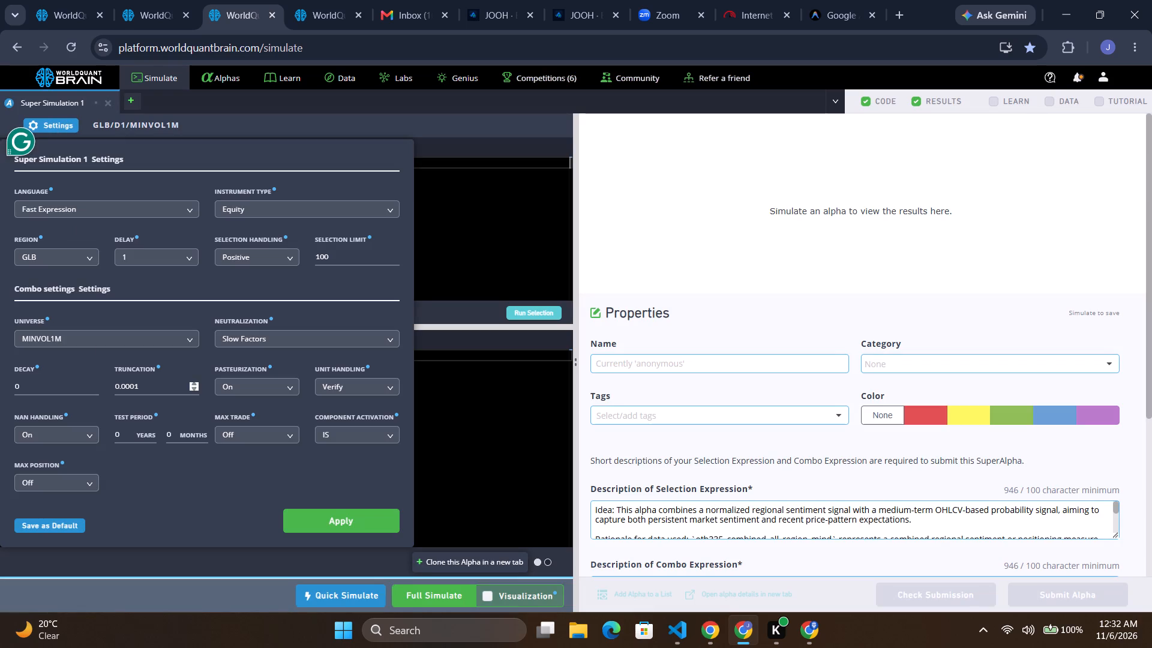
drag(52, 392, 0, 388)
key(5)
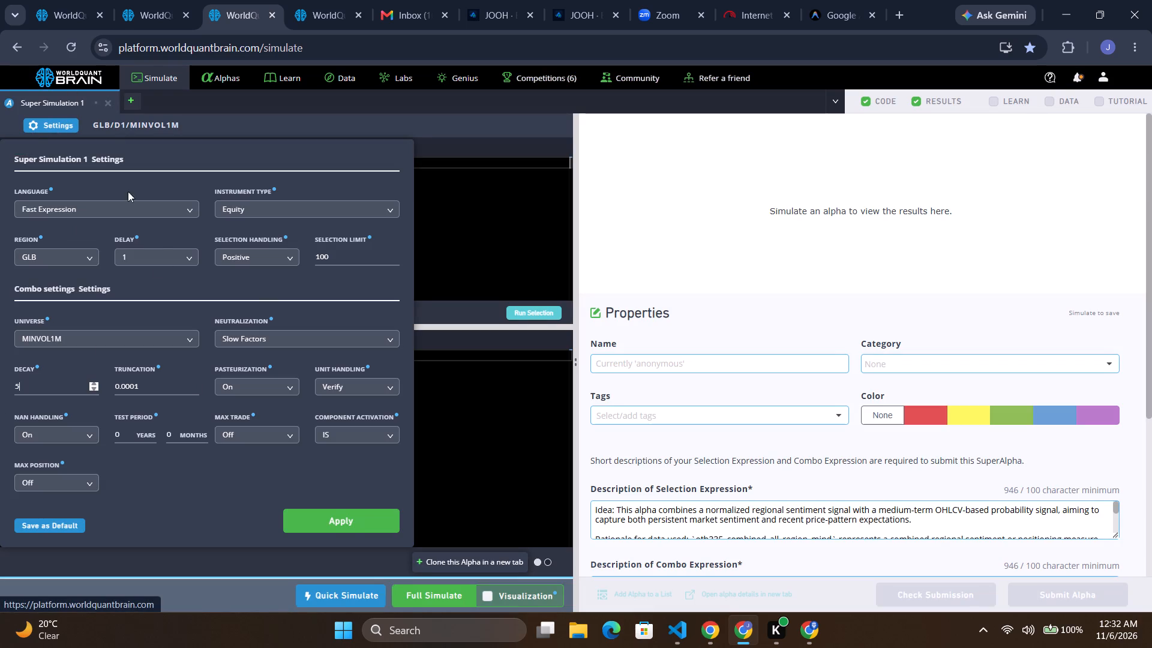
click(332, 524)
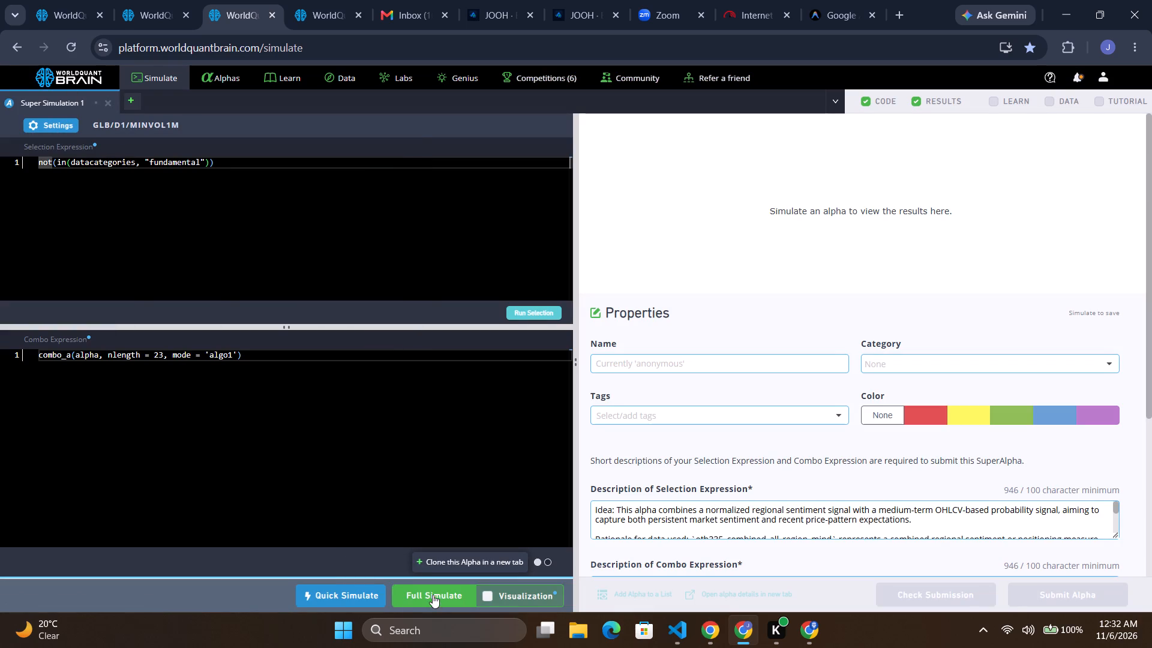
click(431, 592)
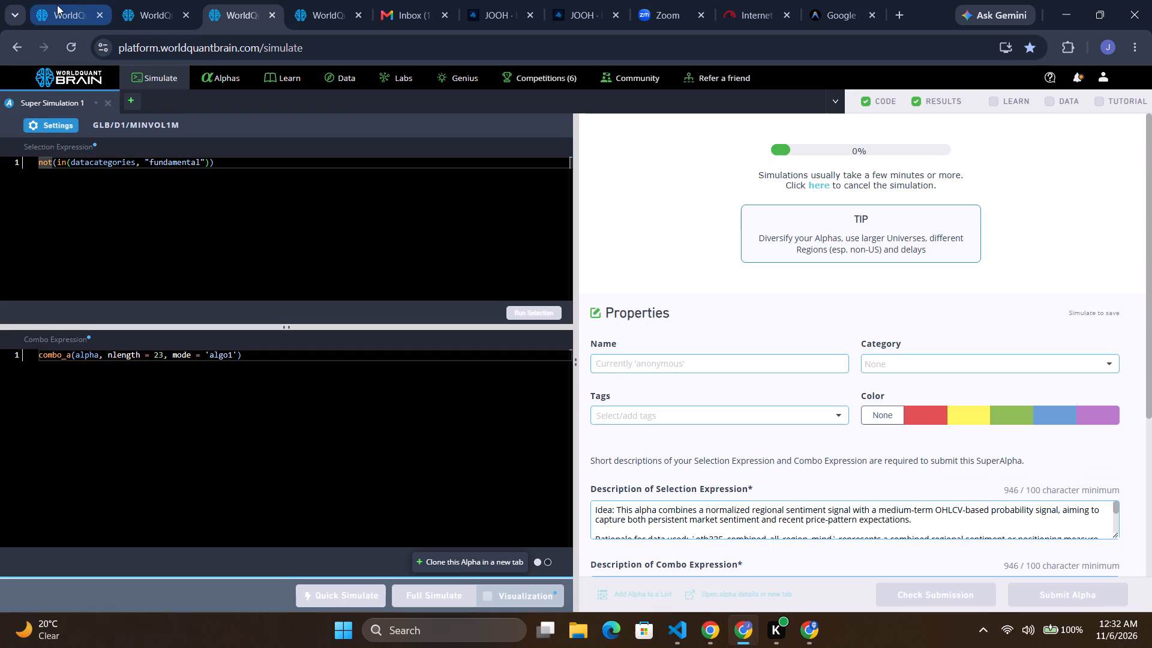
Return to Multi-Simulation 1 and examine Simulation 1A's IS Summary, correlation and IS testing warnings.
click(57, 5)
click(174, 11)
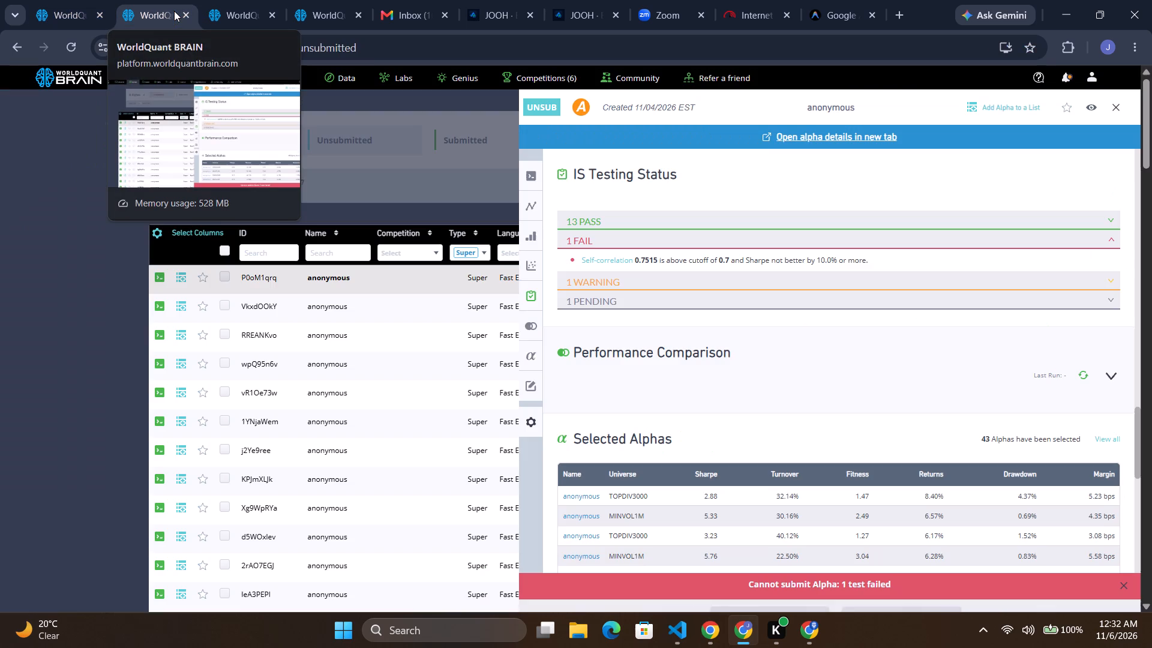
click(222, 18)
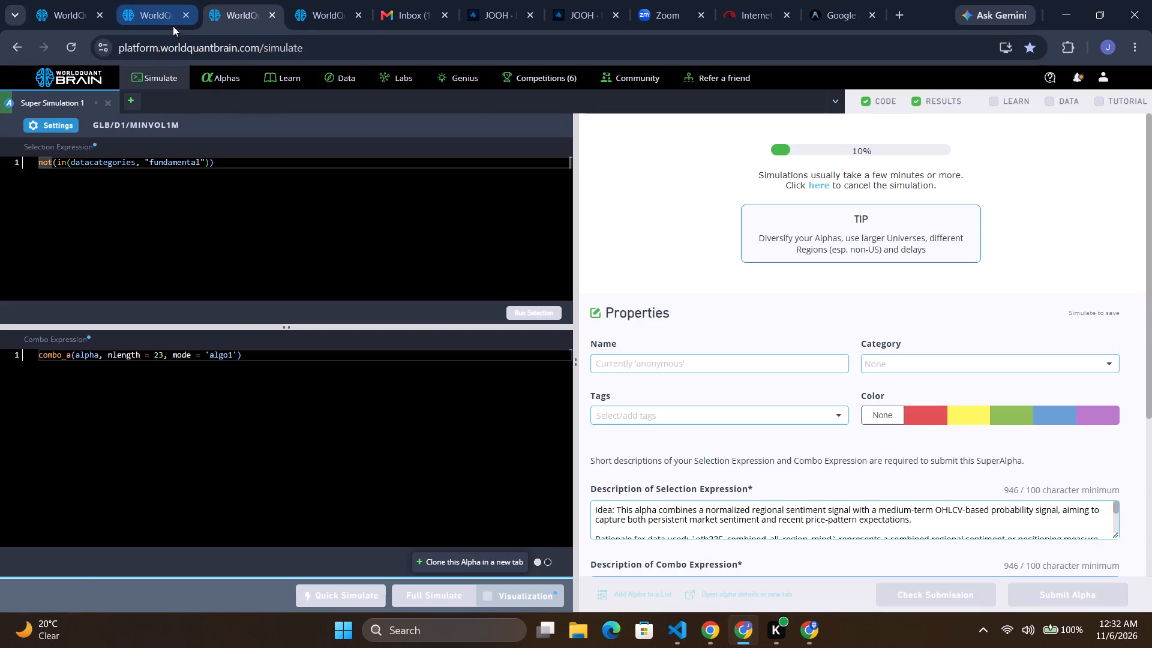
click(306, 22)
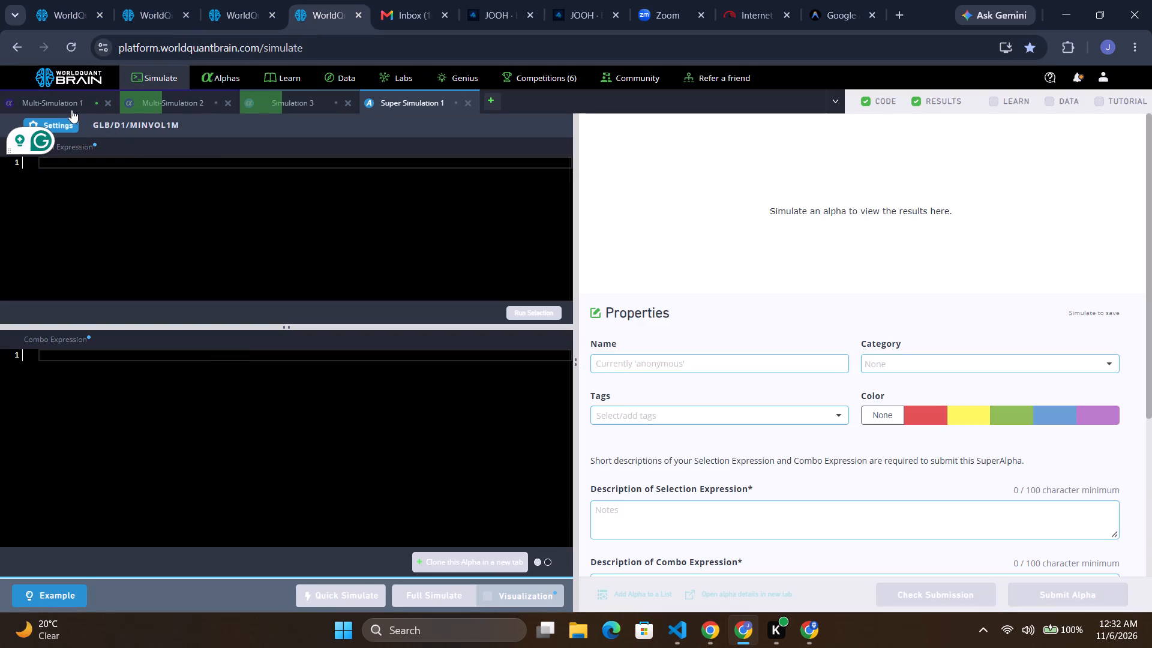
click(65, 107)
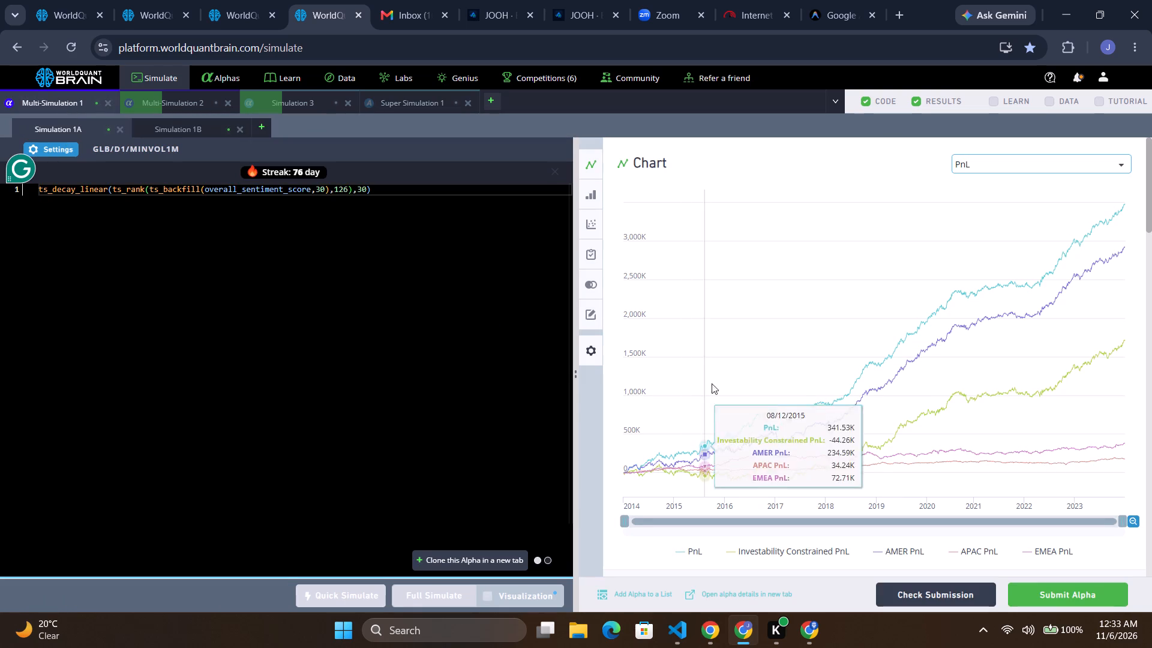
scroll(729, 331, down, 1)
scroll(729, 331, up, 1)
scroll(729, 331, down, 3)
scroll(788, 328, down, 1)
scroll(788, 328, up, 1)
scroll(788, 328, down, 3)
scroll(788, 328, up, 1)
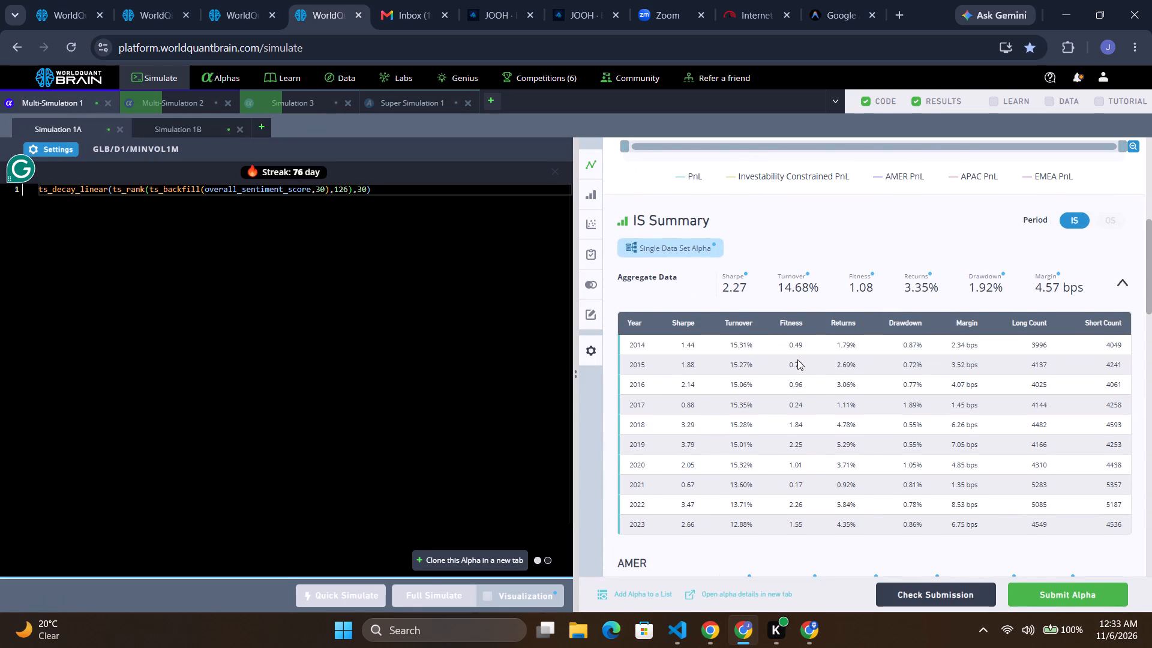
scroll(808, 361, up, 2)
scroll(808, 361, down, 10)
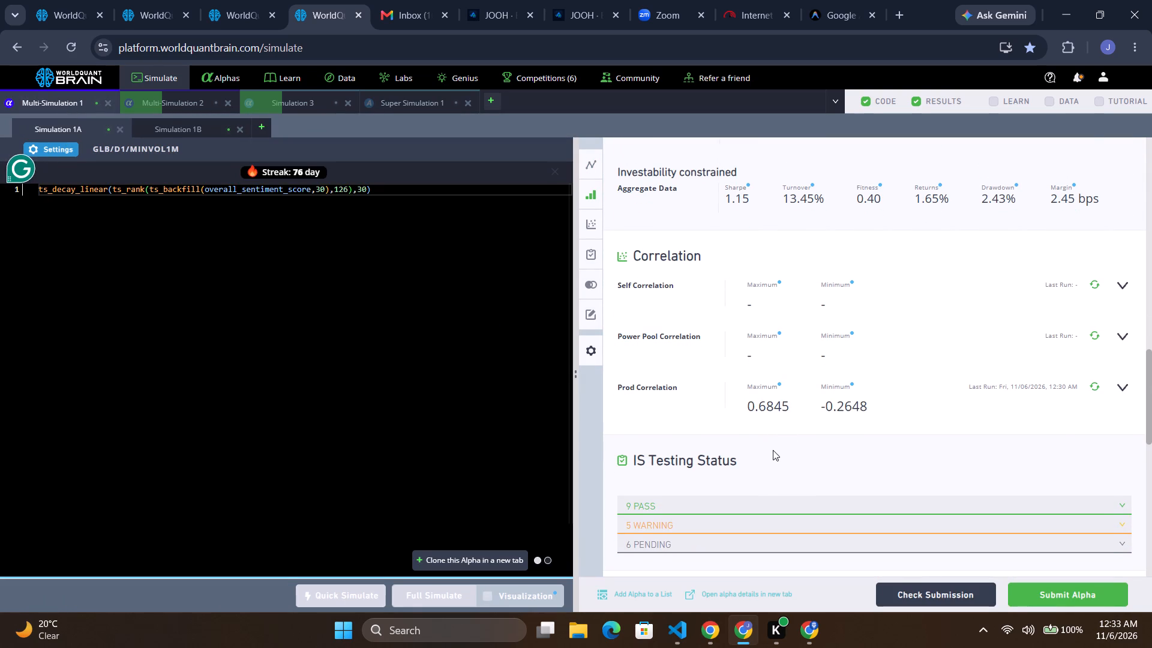
scroll(773, 450, down, 1)
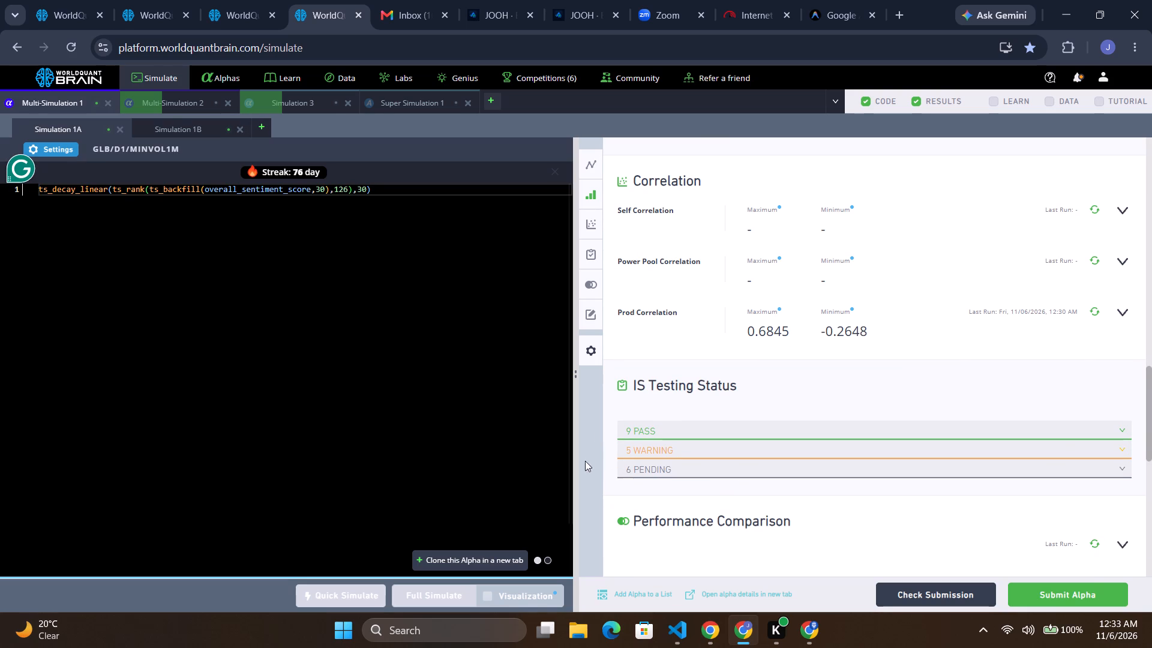
click(650, 448)
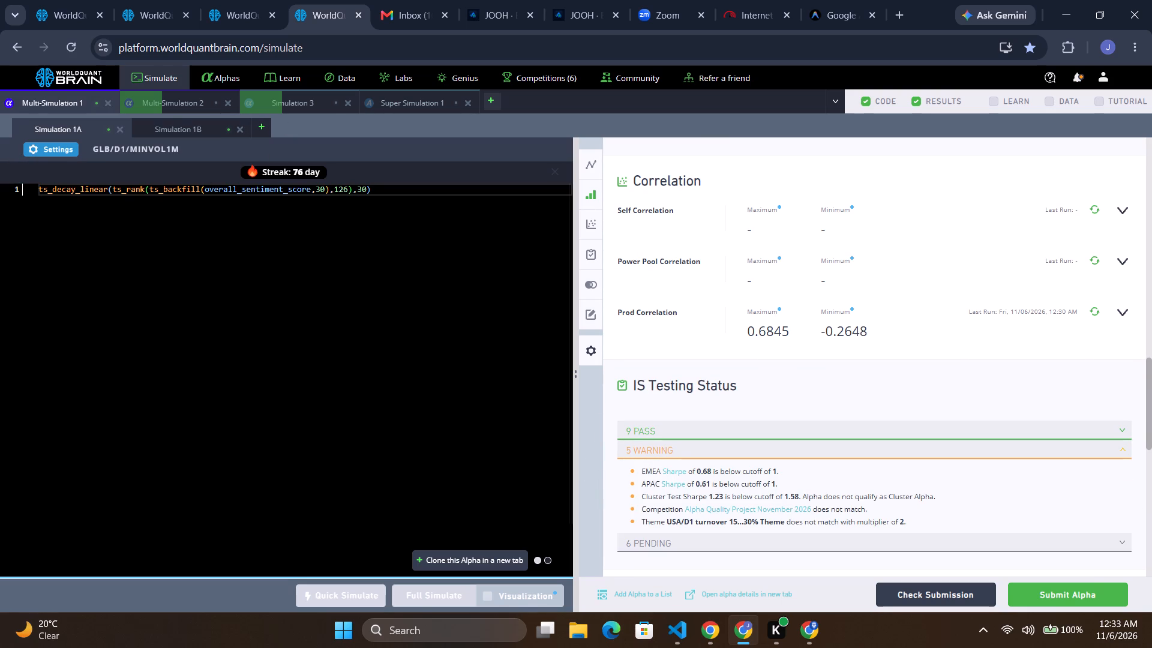
In Simulation 1A's expression, set the ts_rank window to 63, the ts_decay_linear window to 10 and the ts_backfill window to 10.
double_click(341, 190)
text(63)
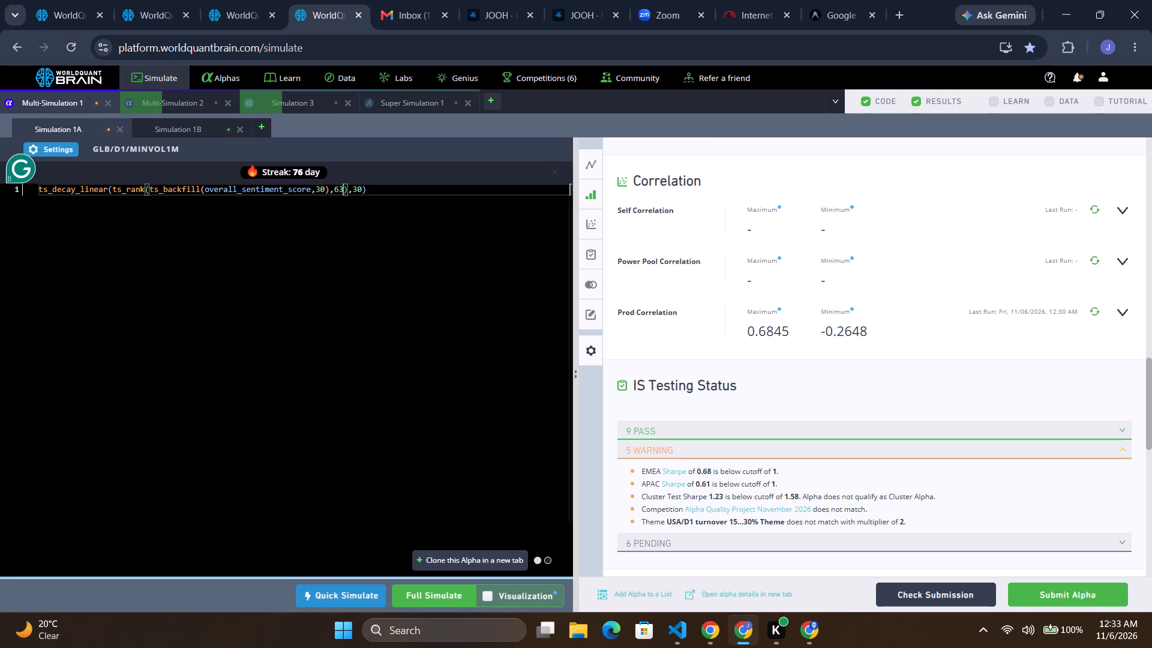
click(358, 185)
key(BackSpace)
key(1)
click(319, 186)
key(BackSpace)
key(1)
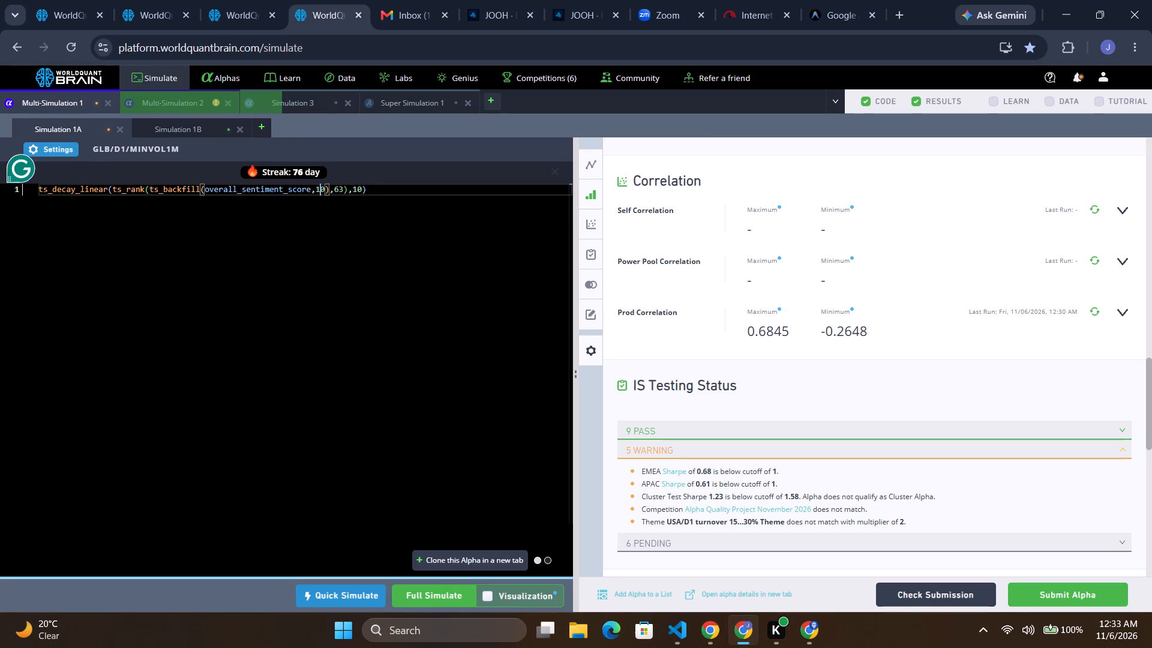
Review Simulation 1B's warnings, set its ts_backfill window to 10 and ts_quantile window to 63, and run the full multi-simulation.
click(193, 128)
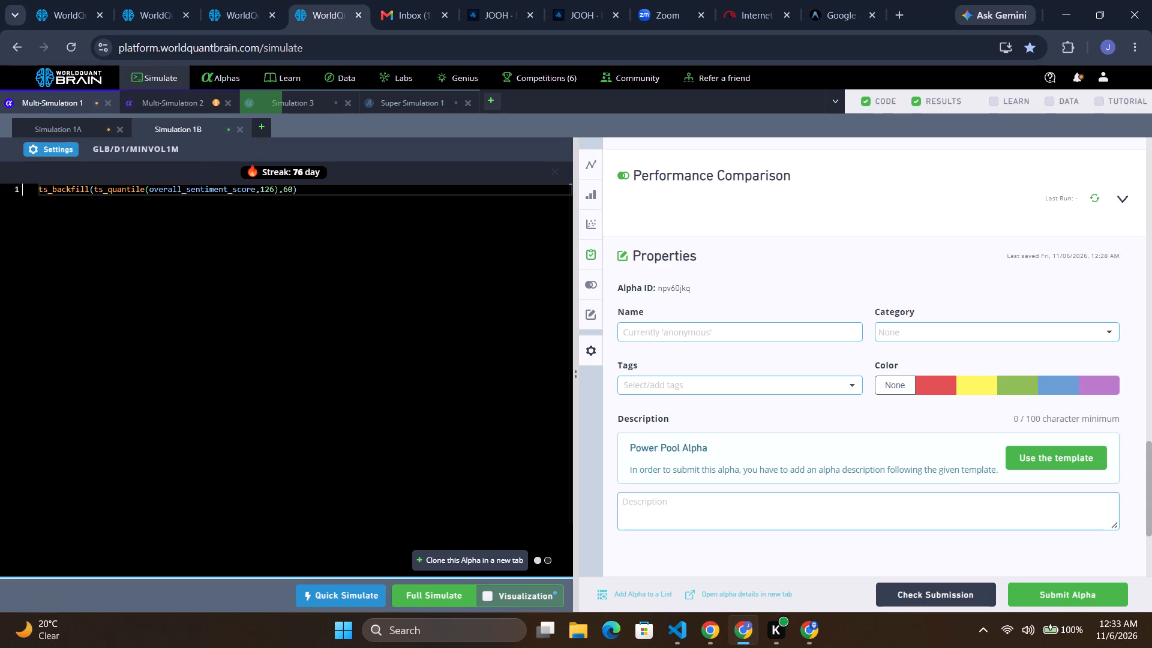
scroll(1121, 528, down, 3)
scroll(1050, 494, up, 7)
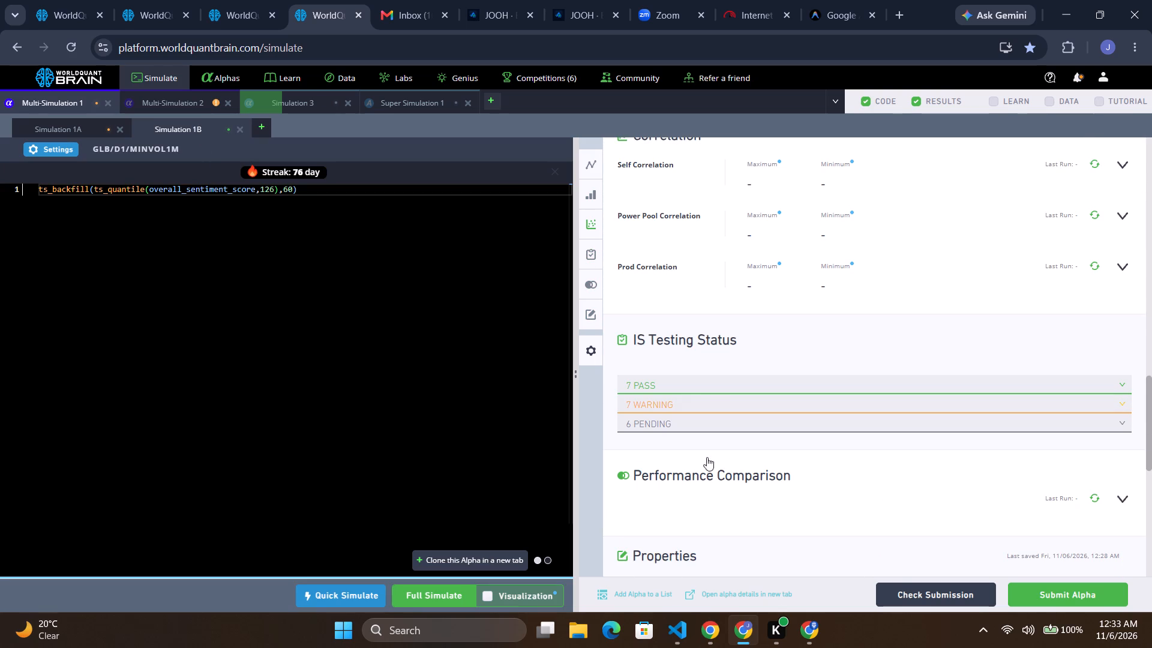
click(683, 446)
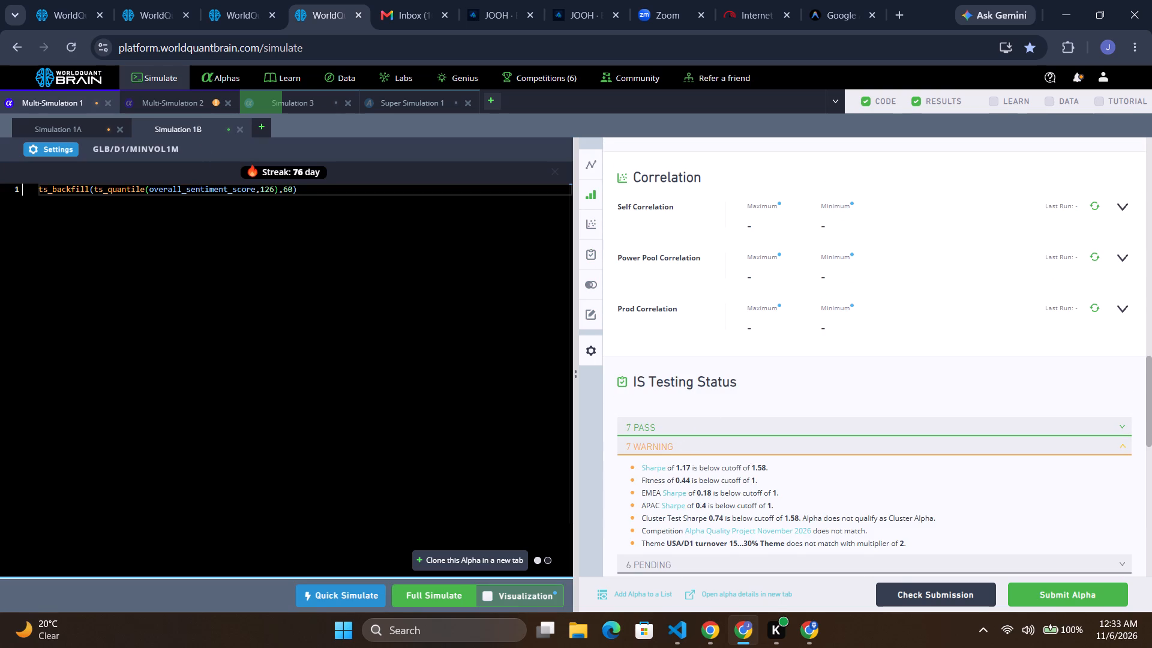
double_click(264, 189)
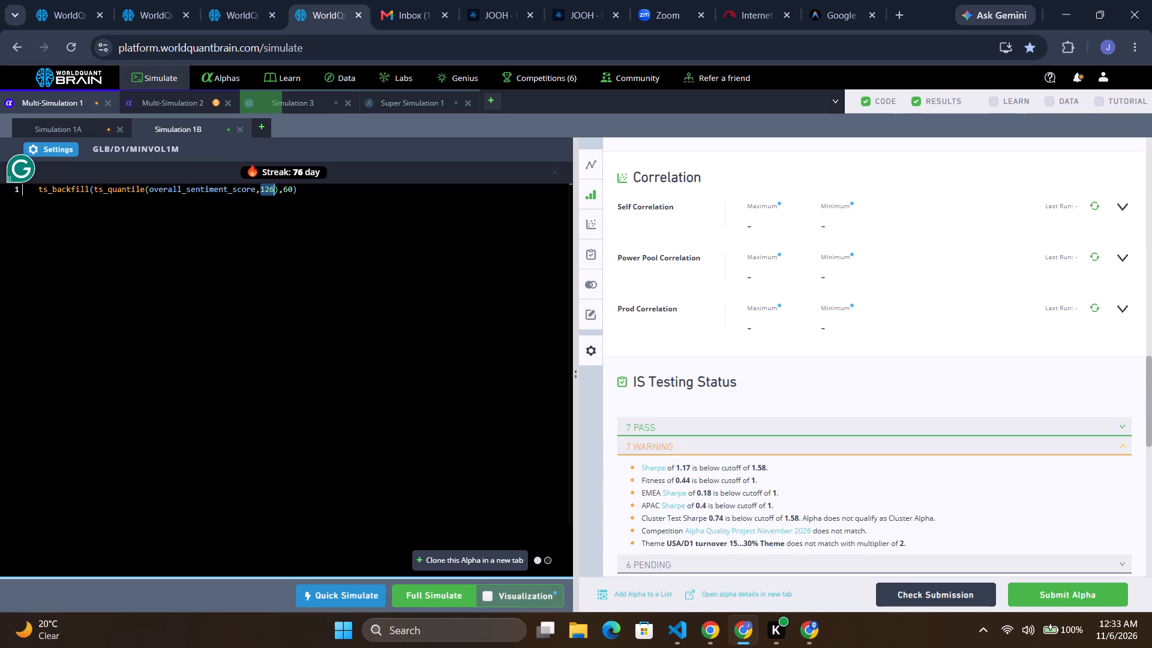
double_click(284, 191)
text(10)
double_click(265, 189)
key(6)
key(3)
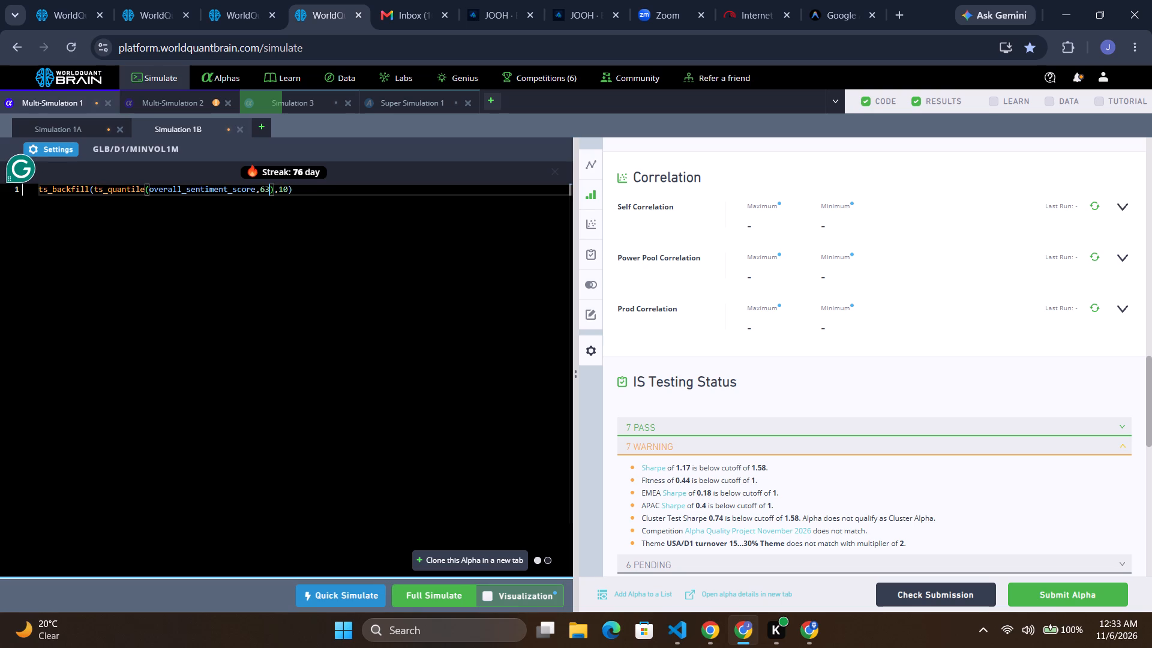
click(445, 595)
Examine Simulation 2A's PnL chart and yearly IS Summary in Multi-Simulation 2, and run its submission check.
click(187, 105)
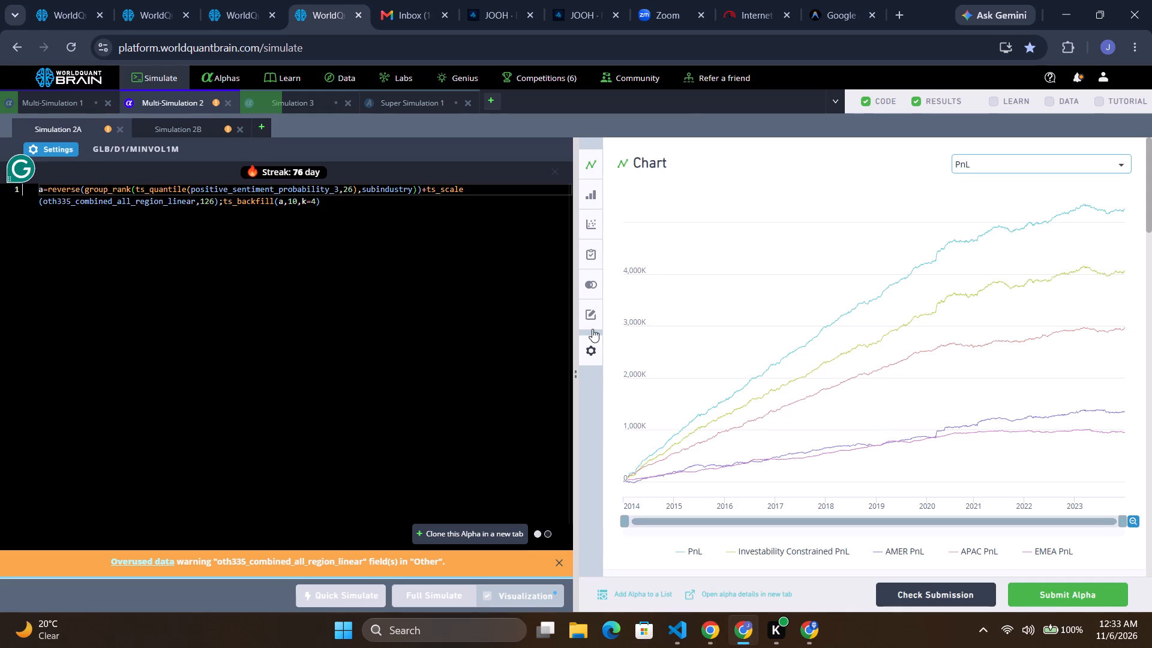
scroll(778, 336, down, 4)
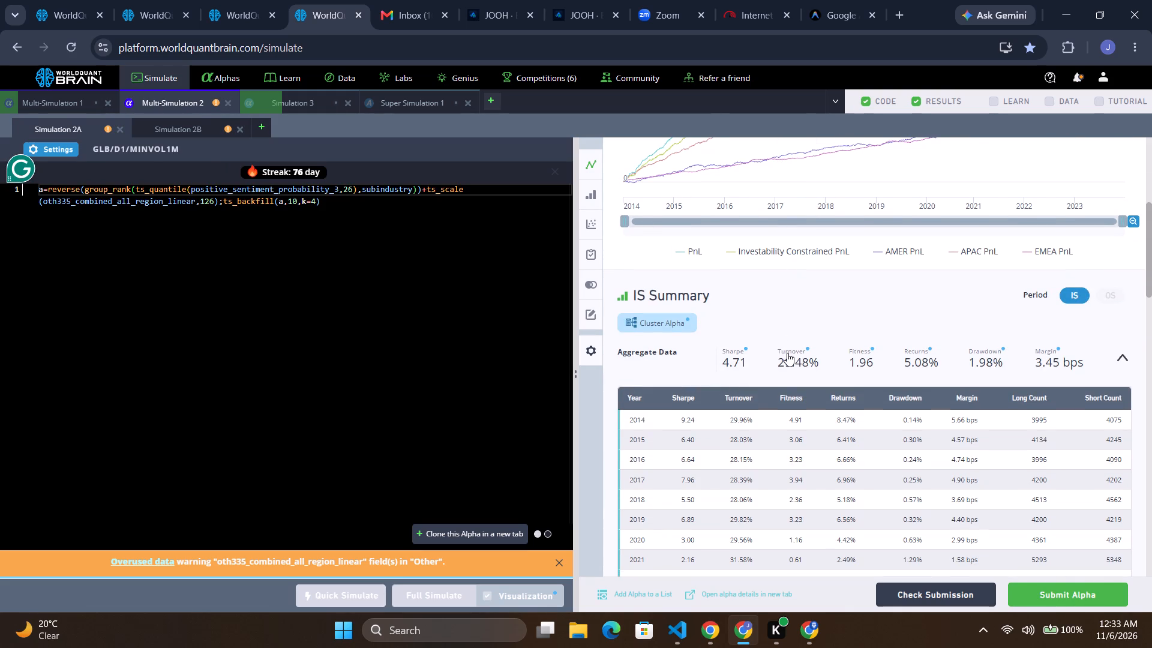
scroll(787, 350, down, 2)
scroll(787, 350, up, 1)
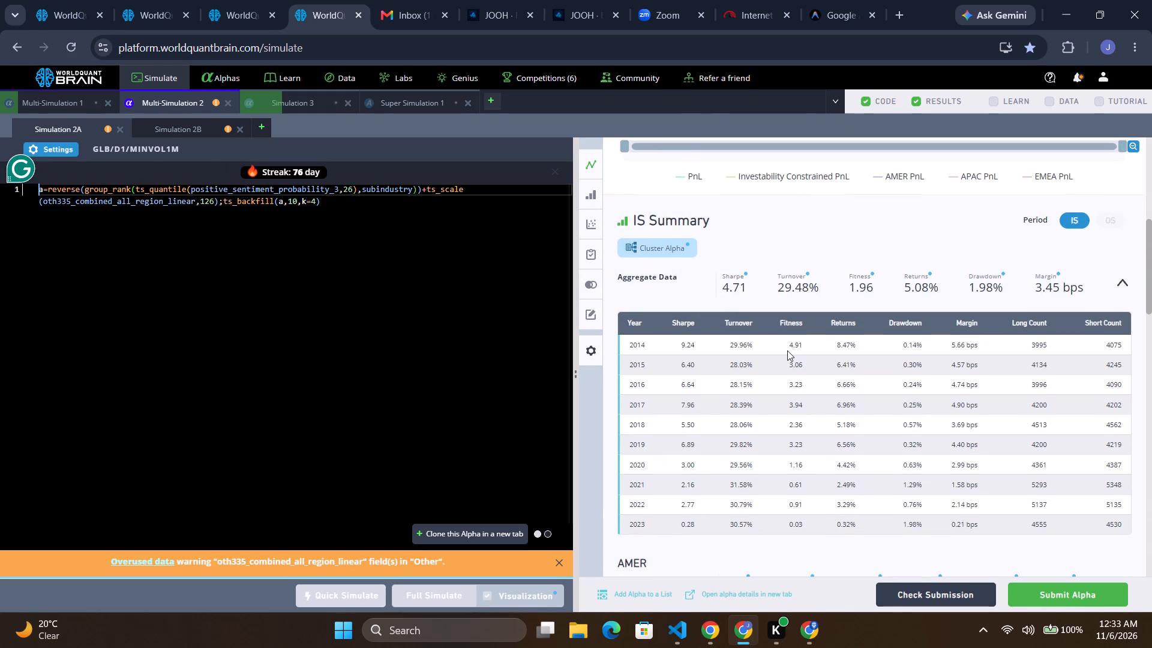
scroll(793, 347, down, 1)
scroll(793, 347, up, 1)
scroll(896, 402, down, 1)
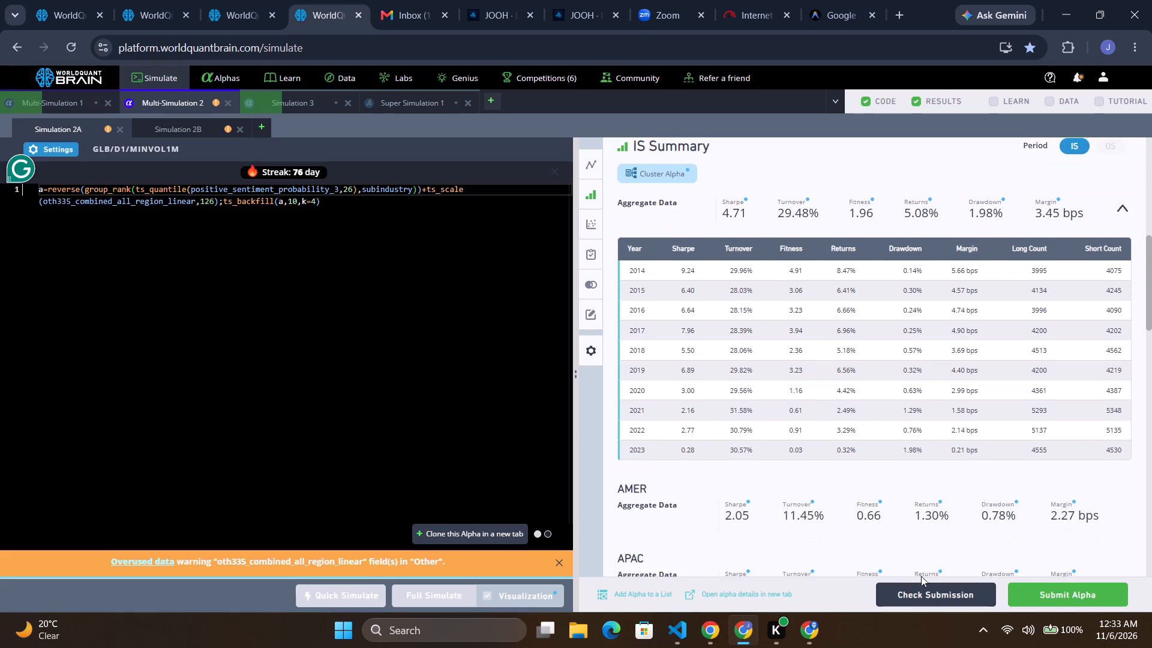
click(919, 589)
click(638, 422)
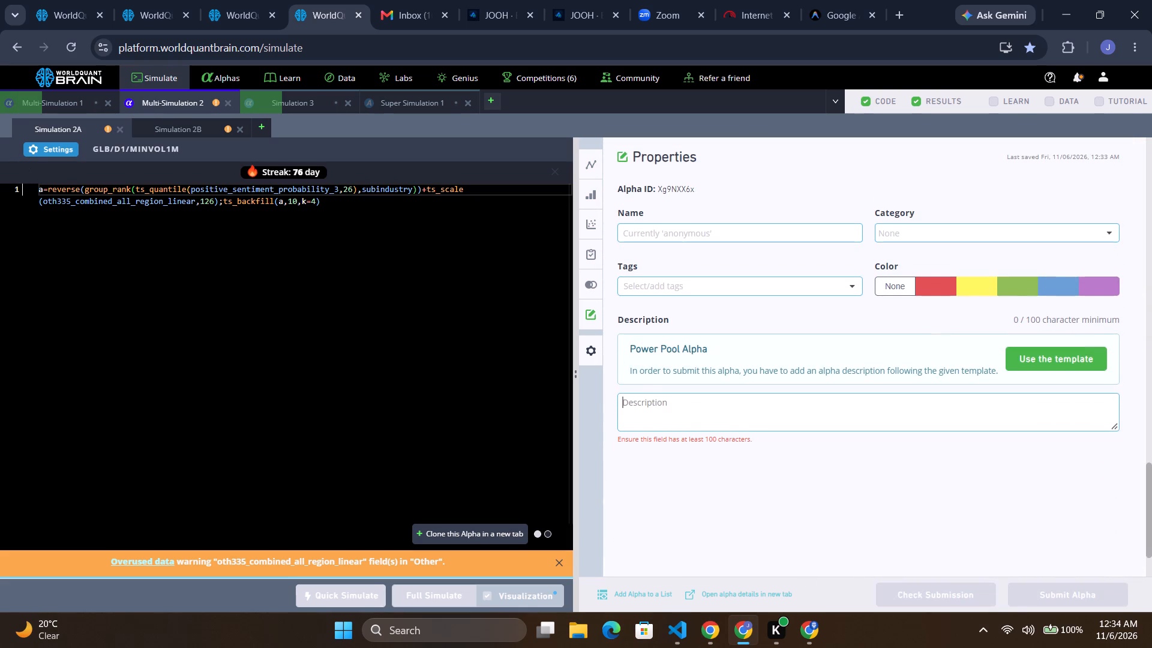
key(super+v)
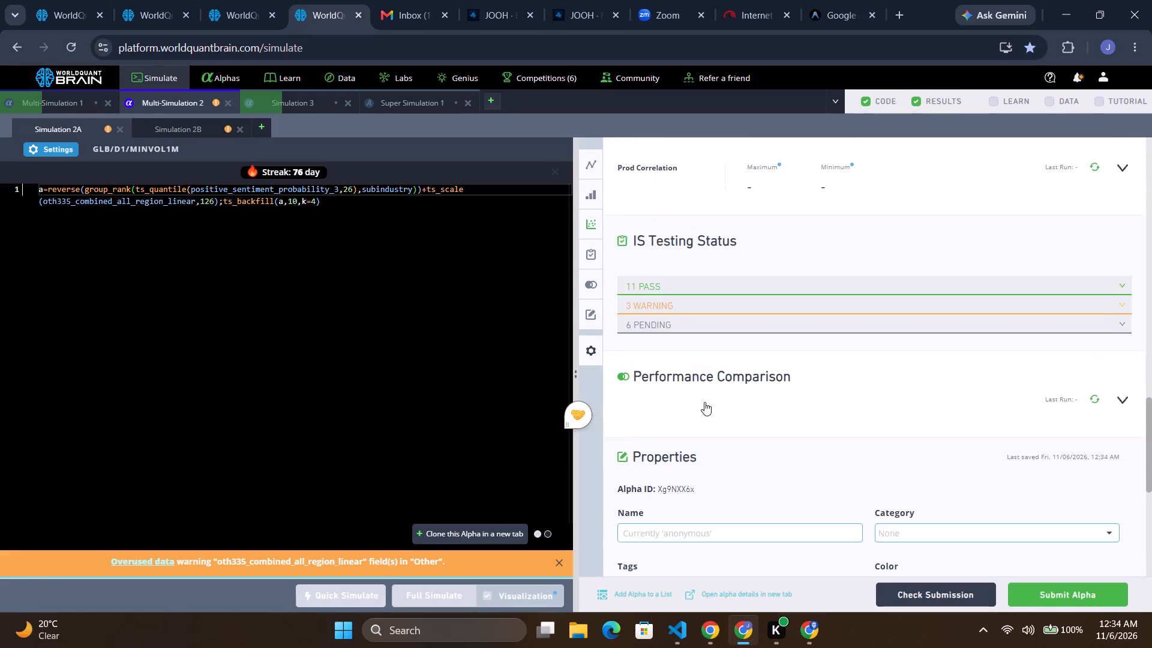
scroll(704, 402, up, 1)
click(664, 362)
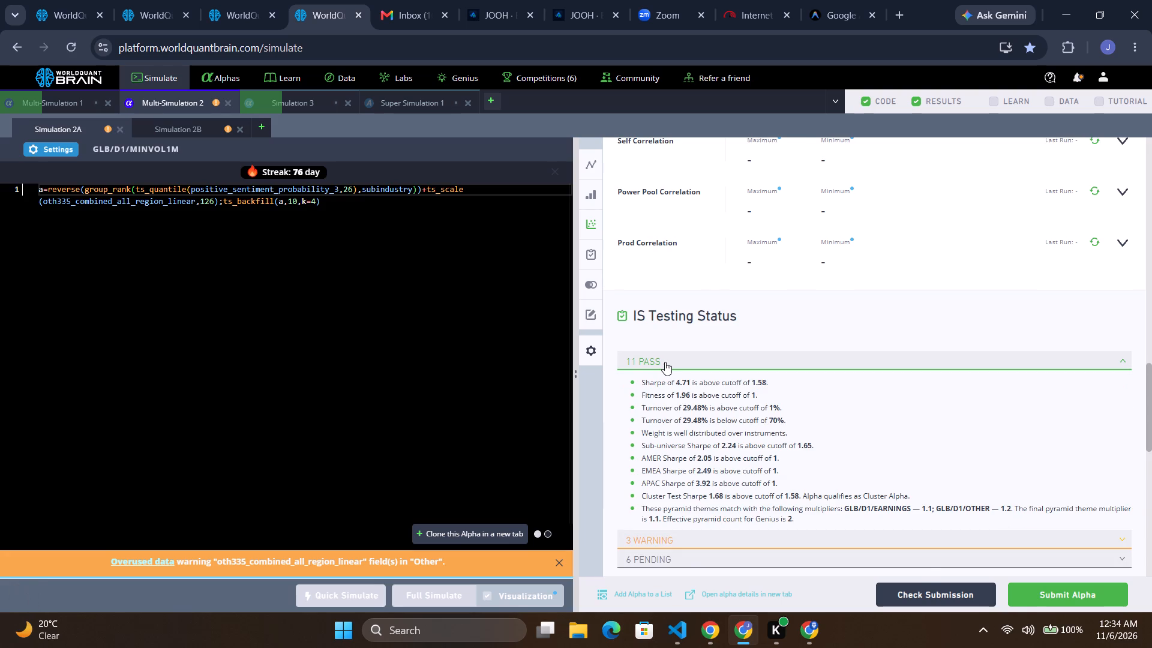
click(933, 590)
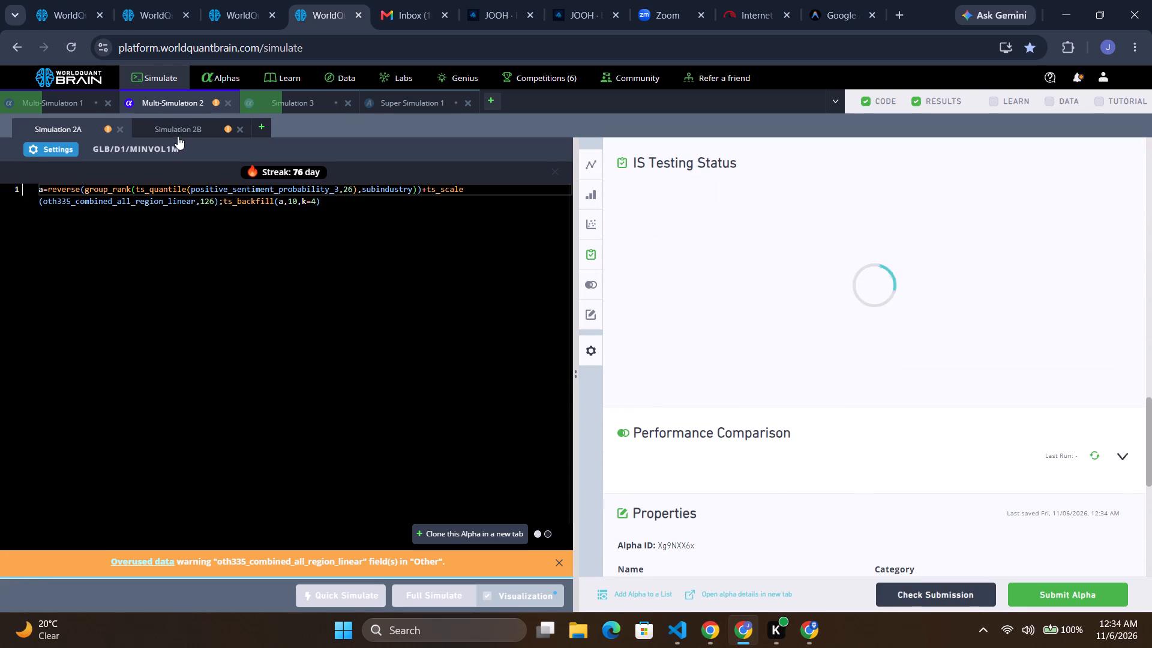
Review Simulation 2B's IS testing warnings, replace ts_scale with ts_rank in its expression and set that operator's window to 70.
click(180, 130)
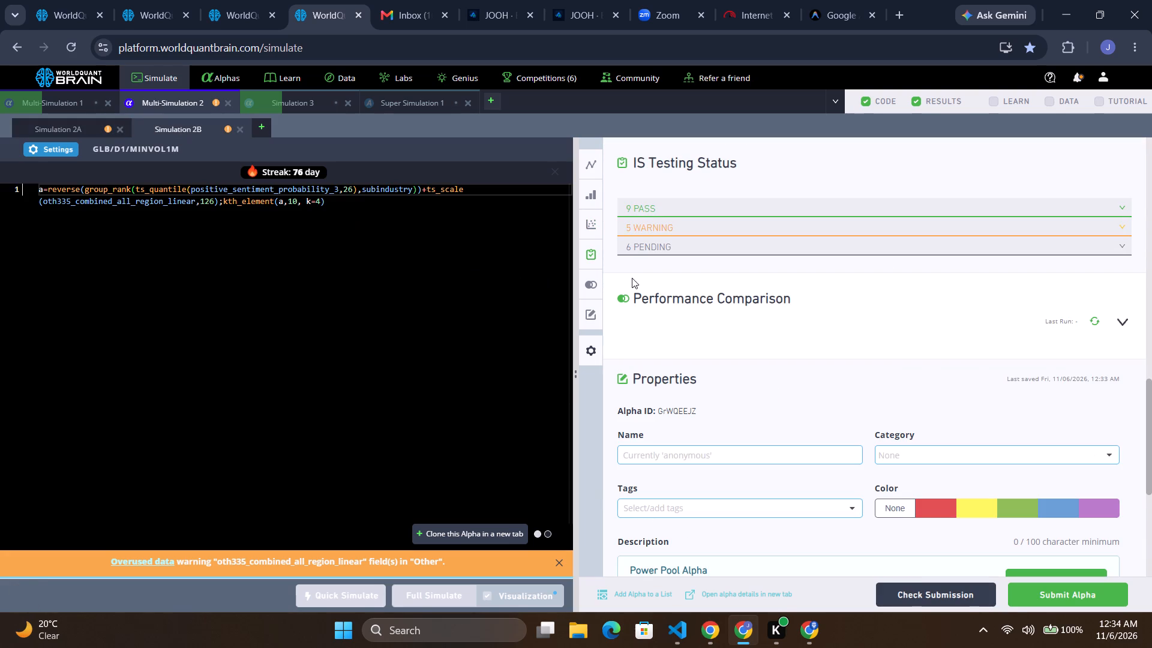
click(641, 226)
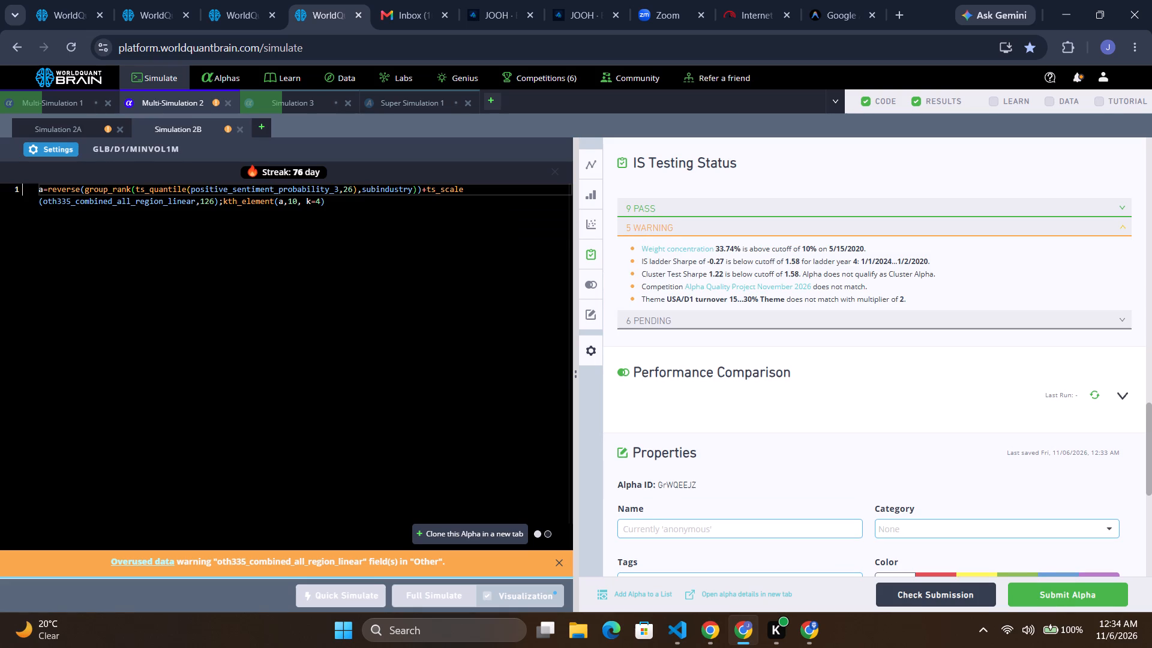
drag(473, 191, 449, 190)
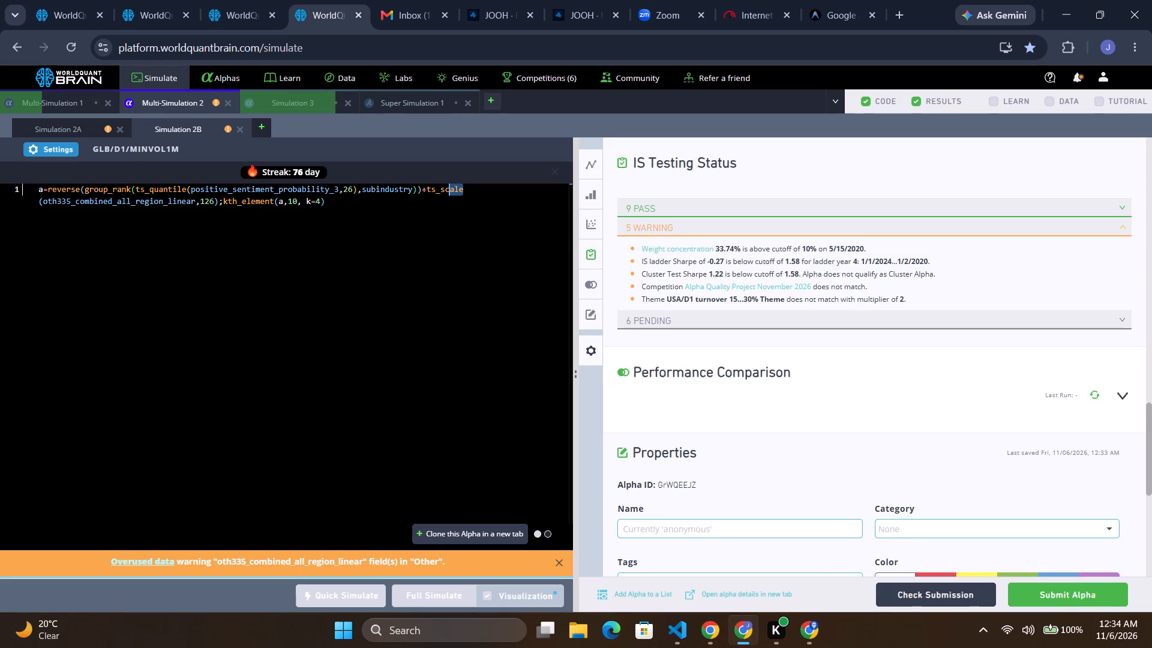
drag(449, 190, 441, 190)
text(rank)
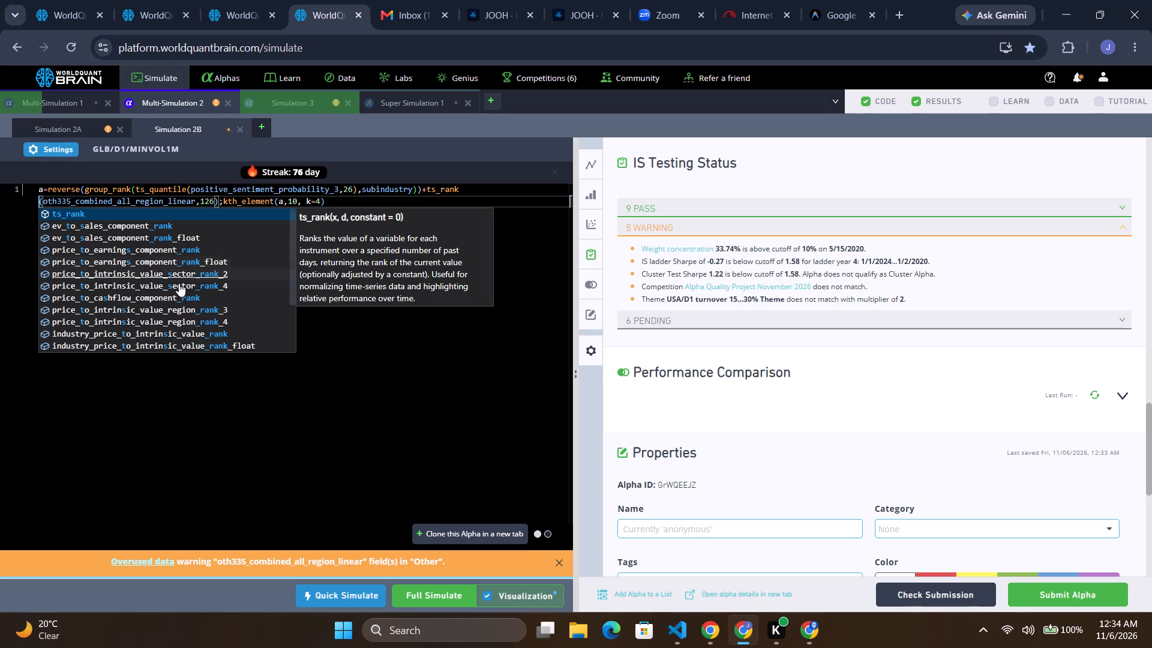
double_click(209, 201)
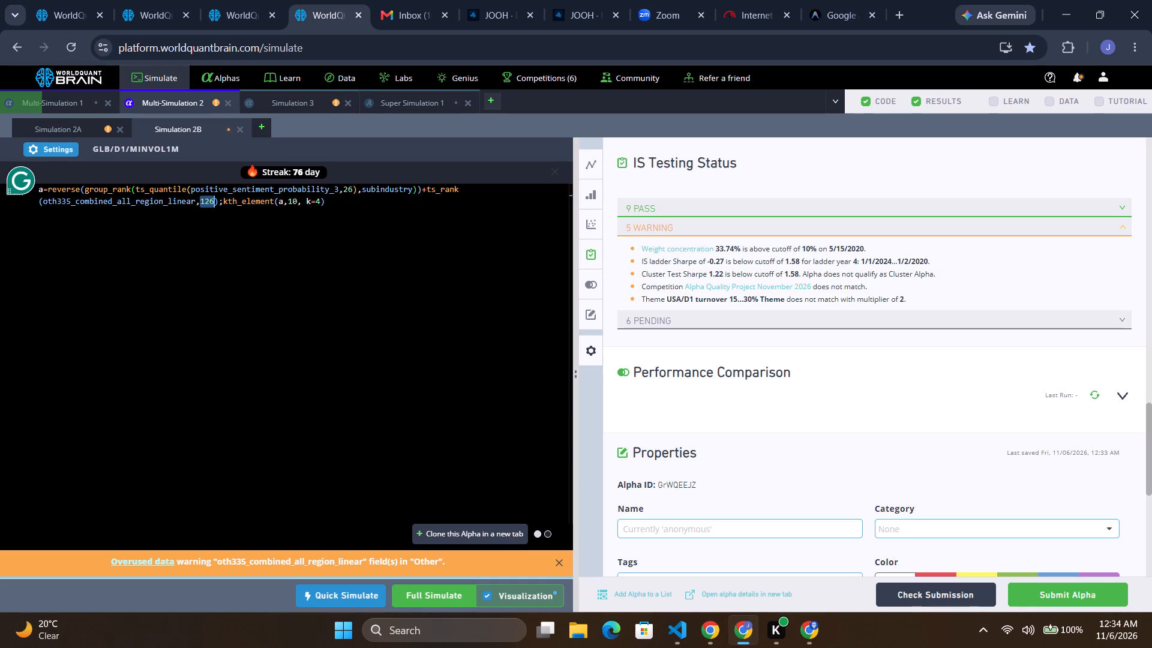
text(70)
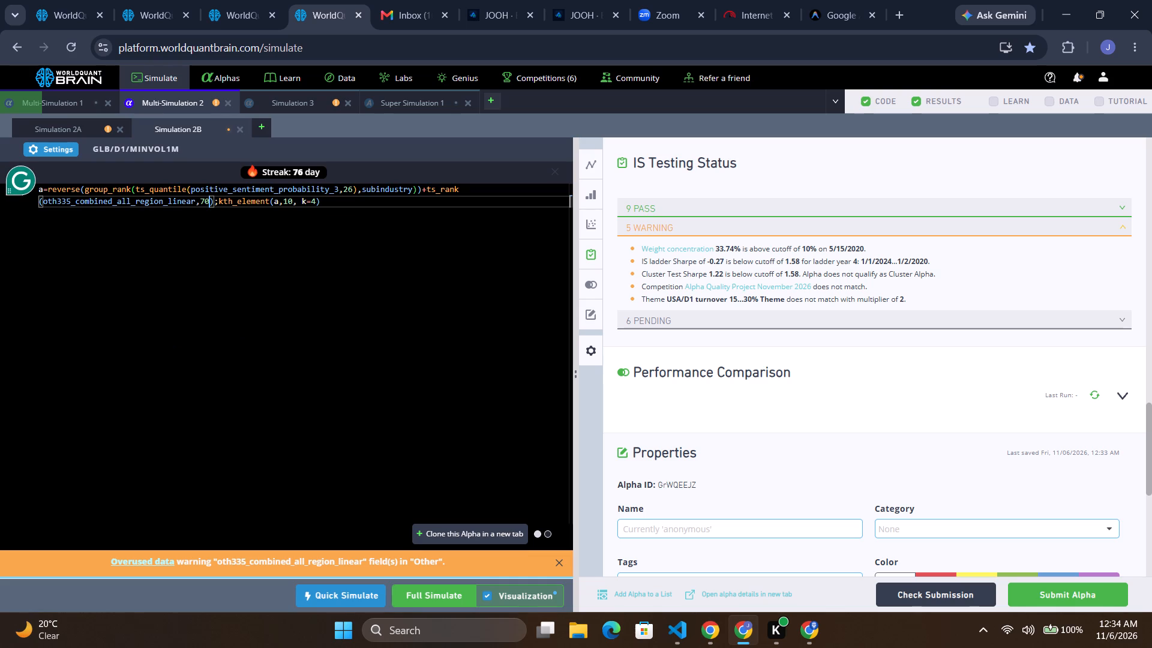
Review Simulation 2A's failed tests, set its ts_scale window to 100, and run the full multi-simulation.
click(92, 127)
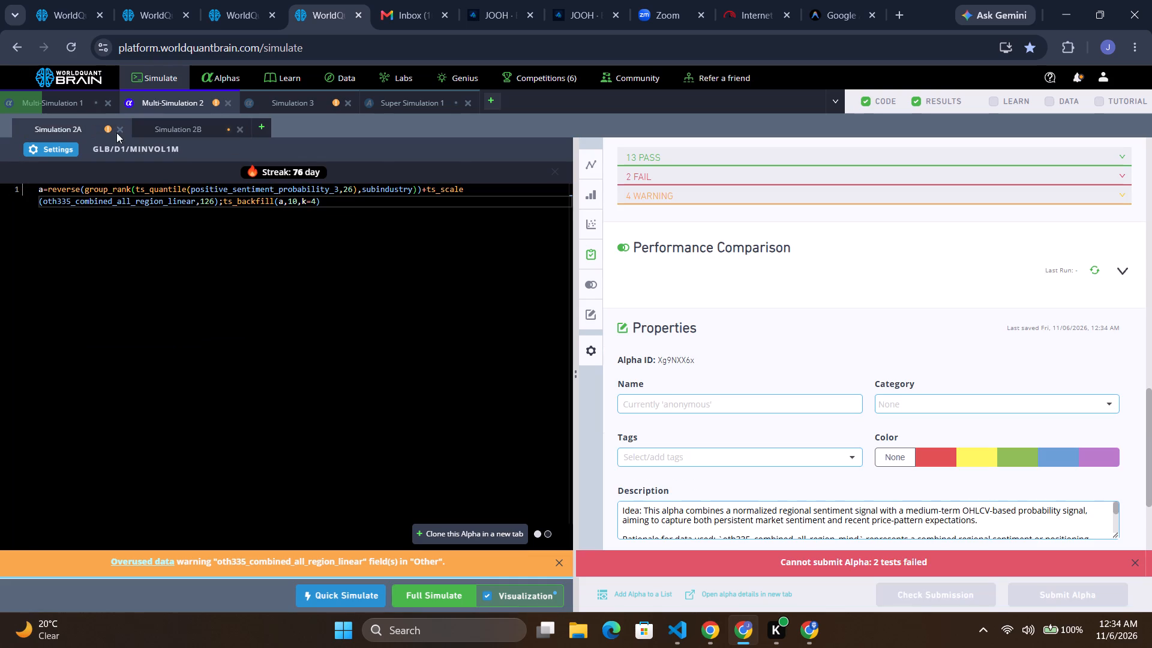
click(635, 167)
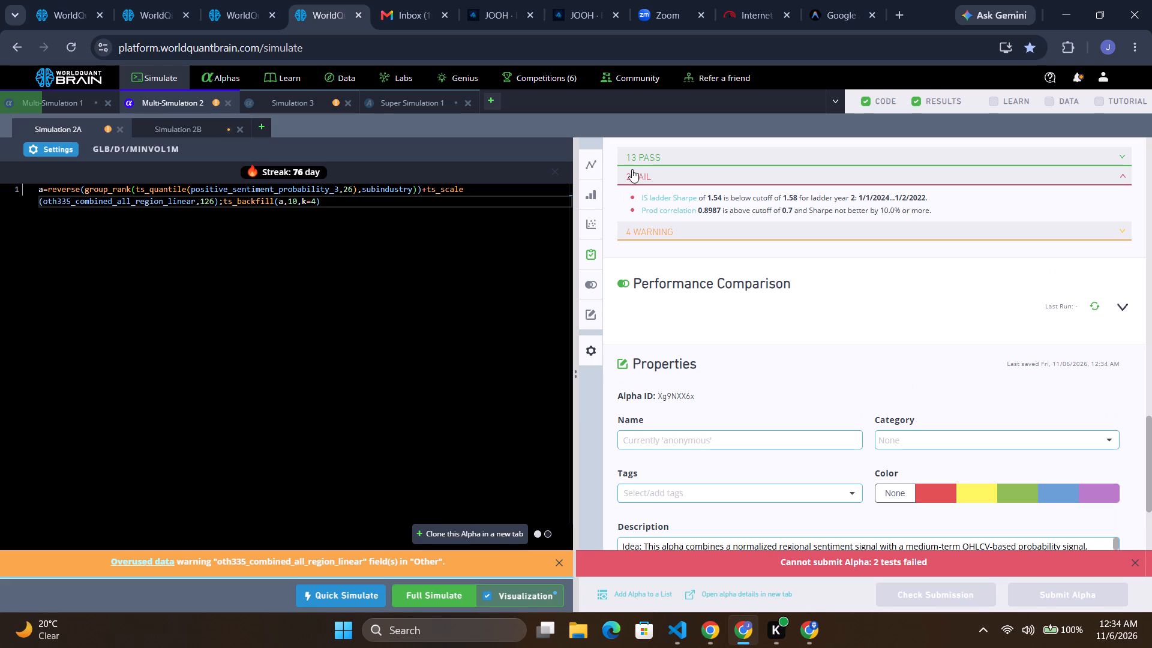
double_click(202, 199)
key(1)
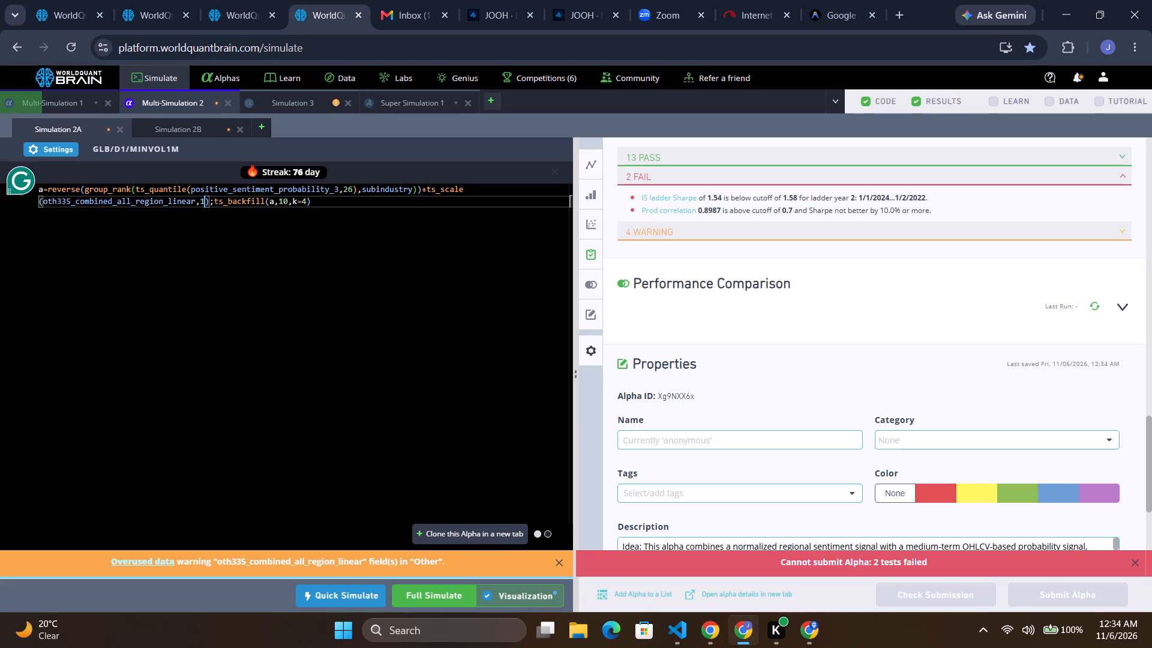
text(00)
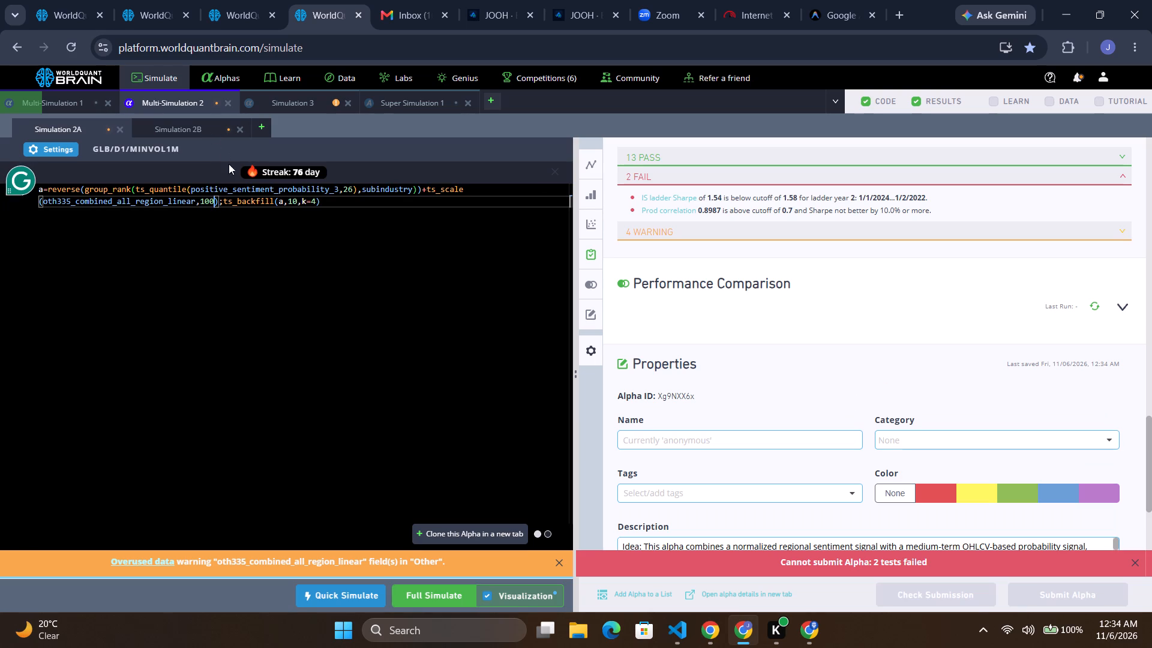
click(443, 596)
Review Simulation 3's PnL chart and yearly IS Summary, and set its ts_rank window on mdl110_score to 100.
click(295, 106)
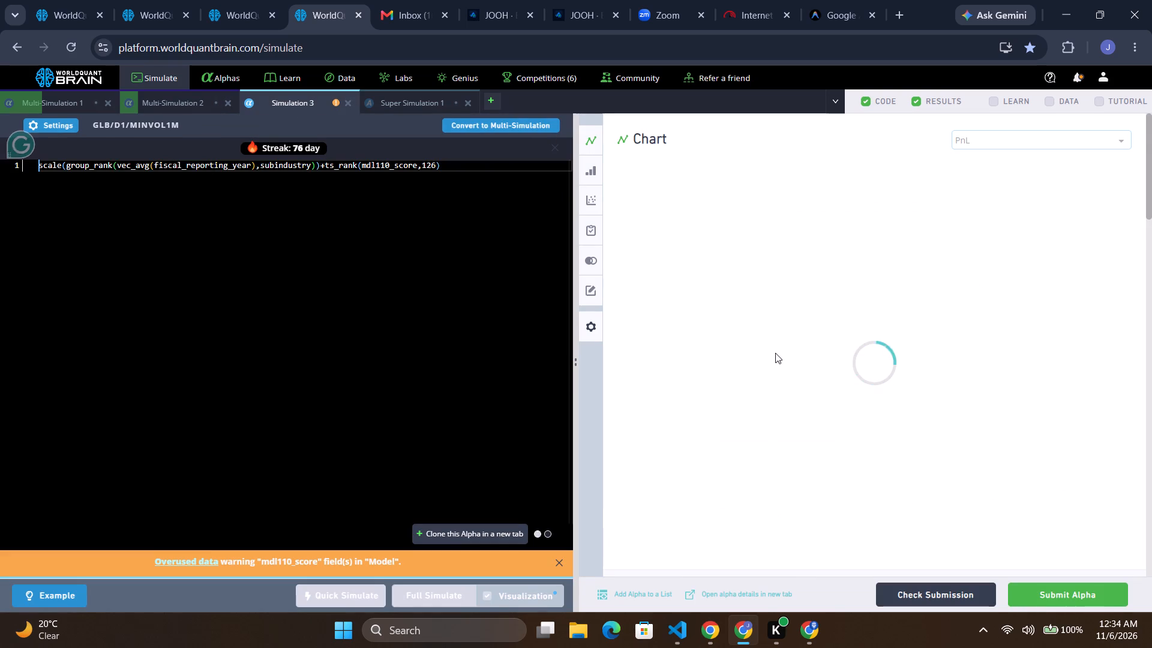
scroll(820, 361, down, 3)
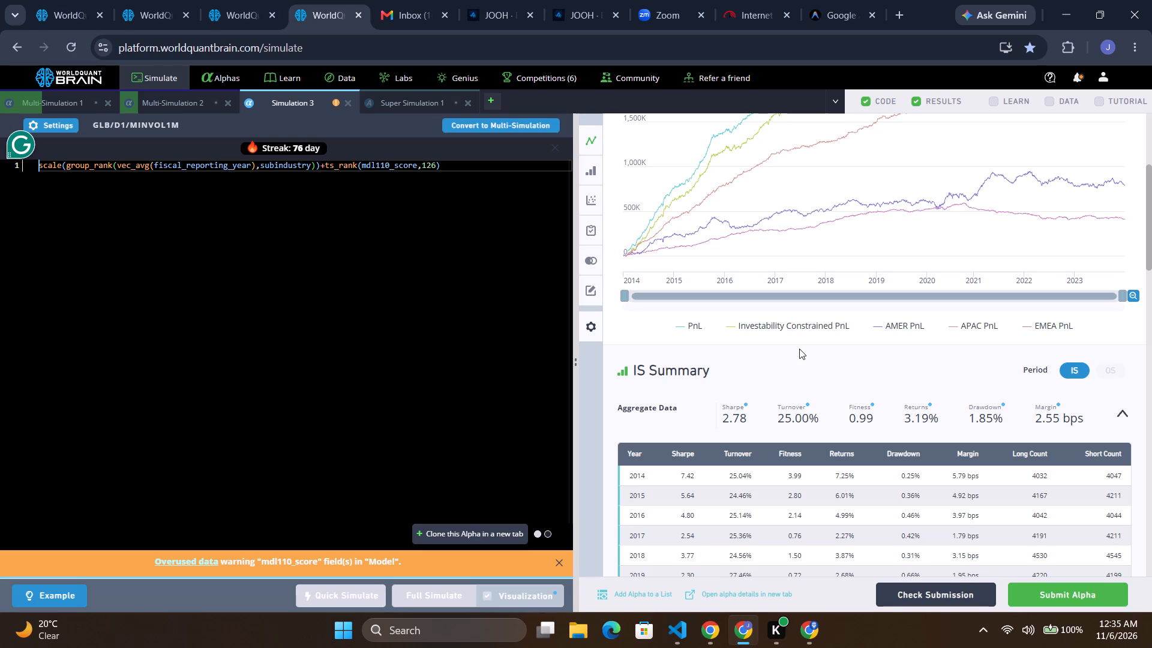
scroll(933, 395, down, 4)
scroll(938, 397, up, 2)
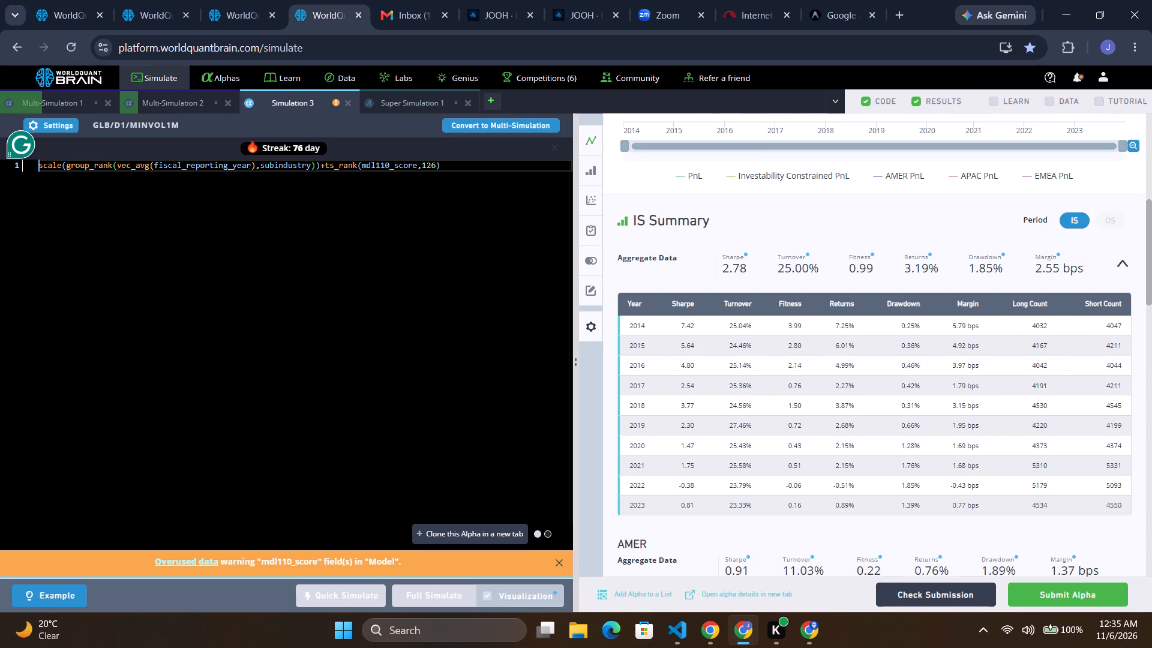
double_click(428, 166)
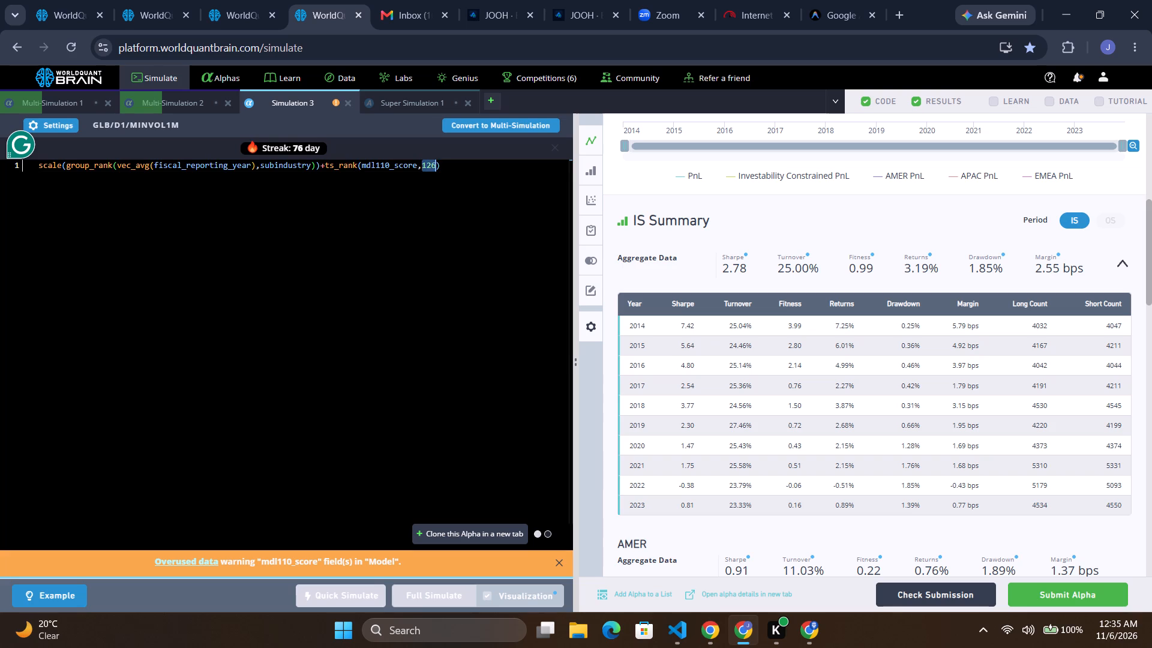
key(1)
text(00)
Request Simulation 3's Prod Correlation and examine its IS testing warnings.
scroll(905, 446, down, 4)
scroll(905, 446, up, 6)
scroll(899, 433, down, 1)
scroll(899, 433, up, 1)
scroll(1069, 404, down, 11)
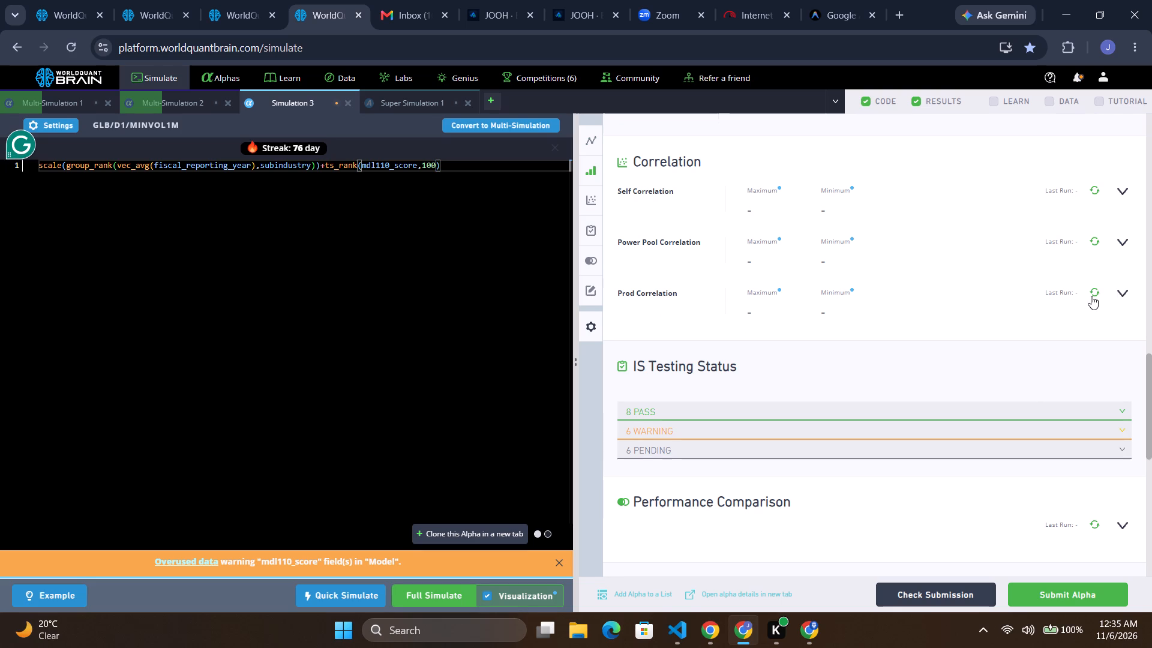
click(1091, 292)
click(624, 427)
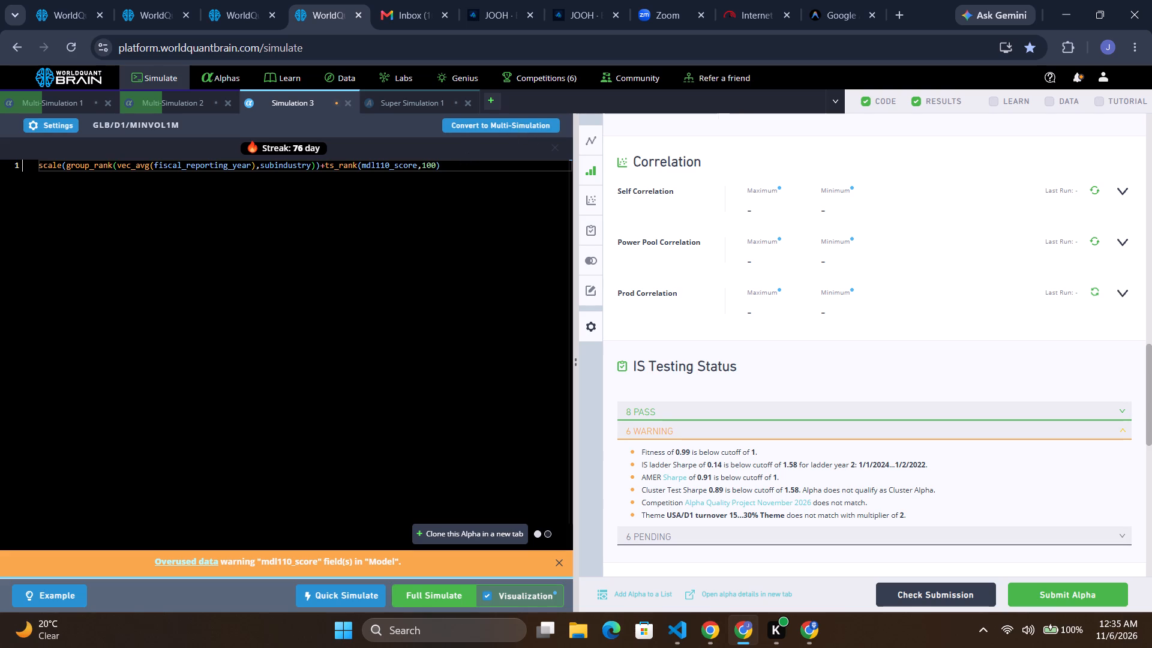
Convert Simulation 3 to a multi-simulation, change the plus before ts_rank to multiplication in Simulation 3B, and run the full simulation.
click(470, 130)
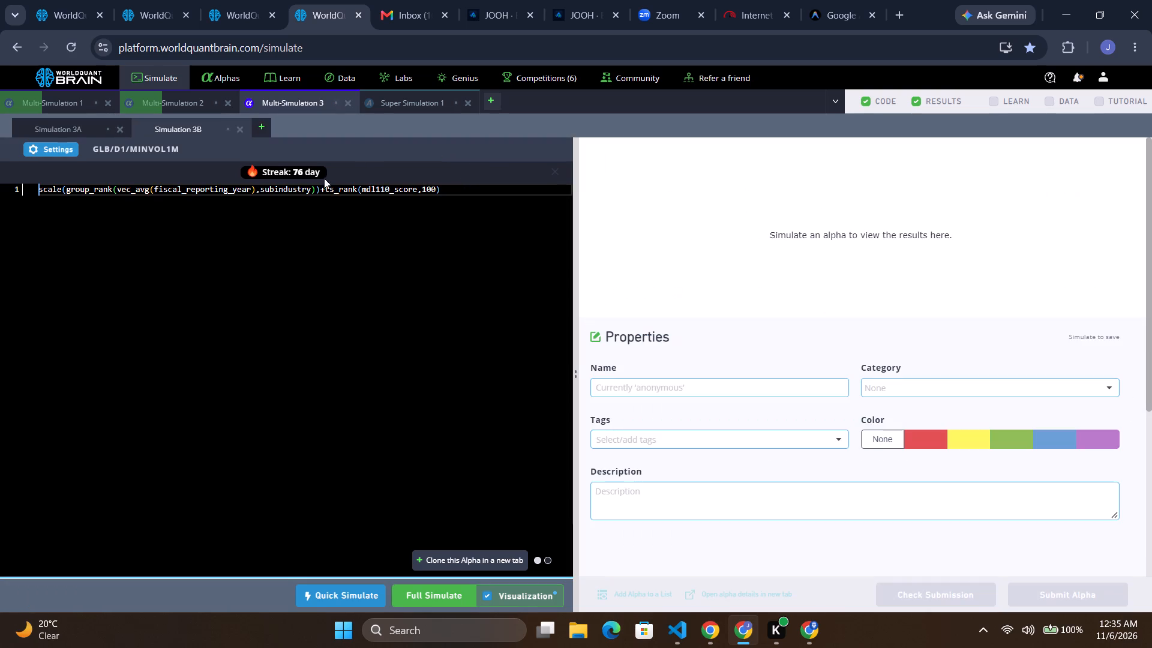
click(325, 189)
key(BackSpace)
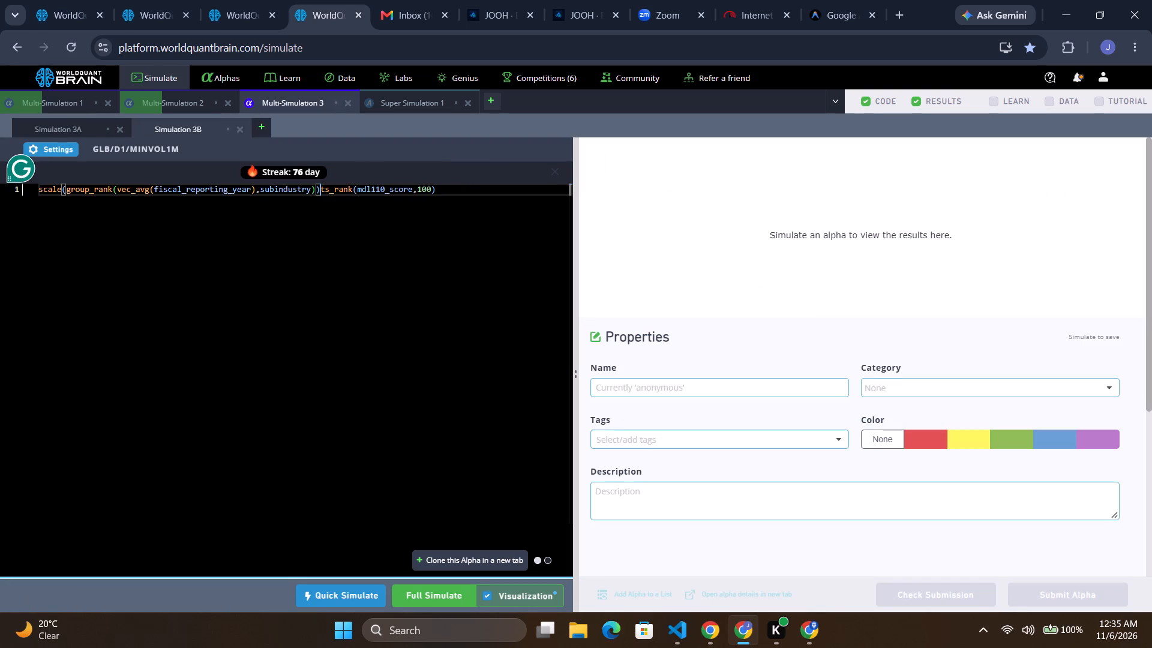
key(shift+asterisk)
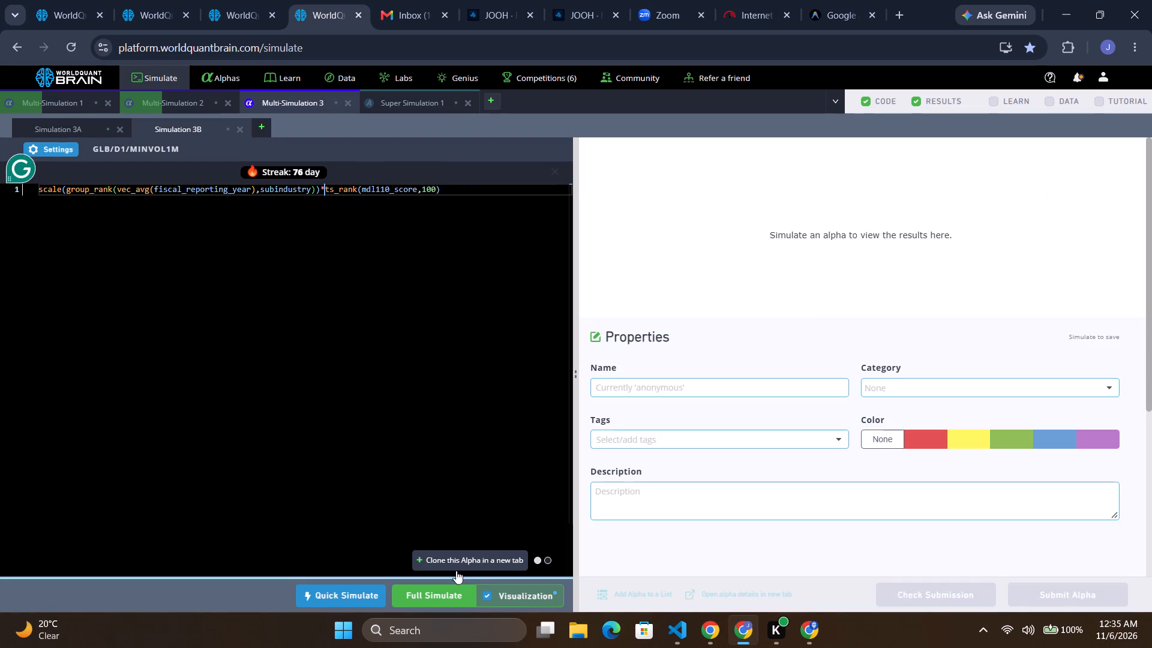
click(451, 598)
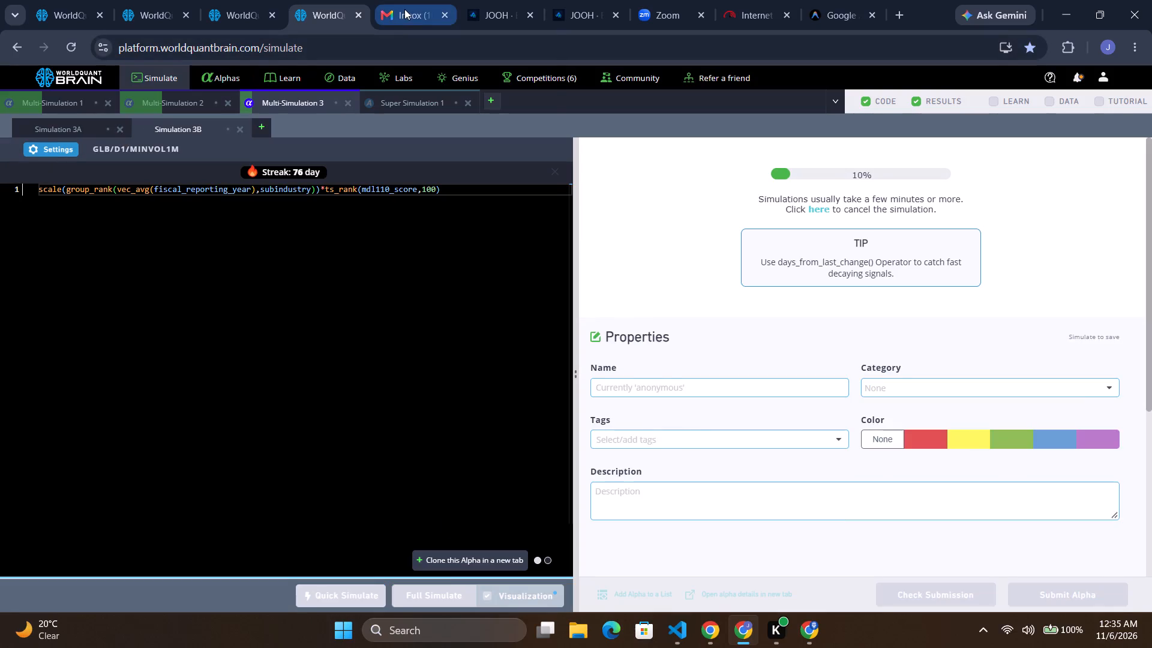
Switch to Visual Studio Code to check the coding agent's progress in the automata project's terminal.
click(679, 626)
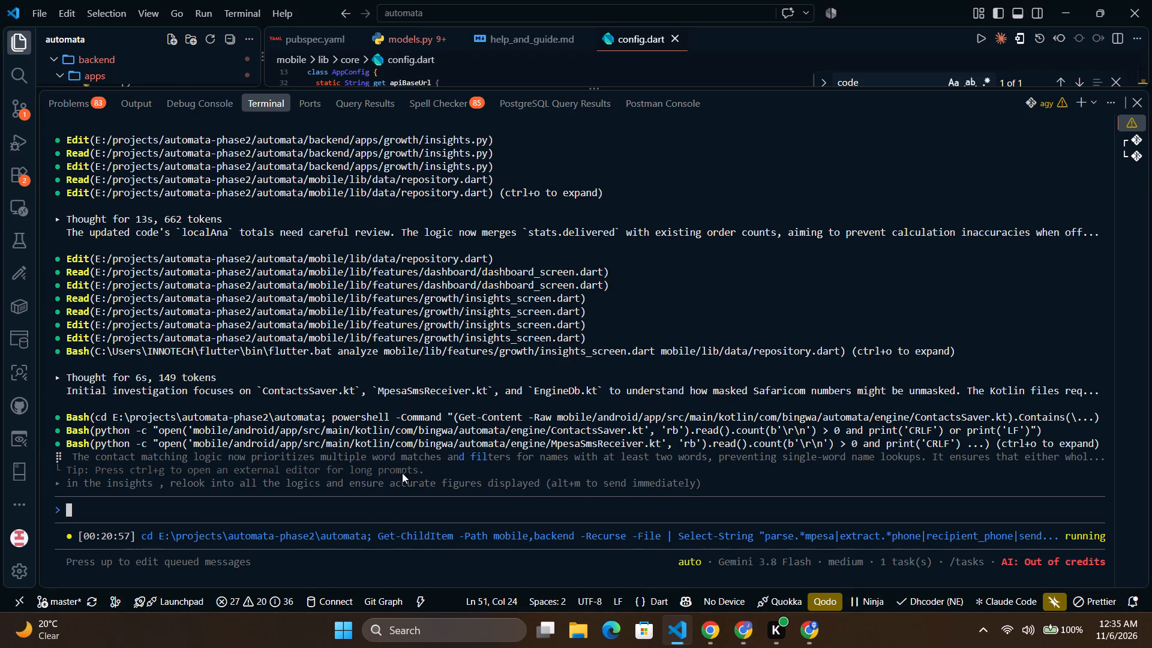
Follow the coding agent's latest reads, edits and reasoning on the contact-matching files in the terminal output.
scroll(485, 451, down, 1)
scroll(485, 451, up, 1)
scroll(485, 451, down, 16)
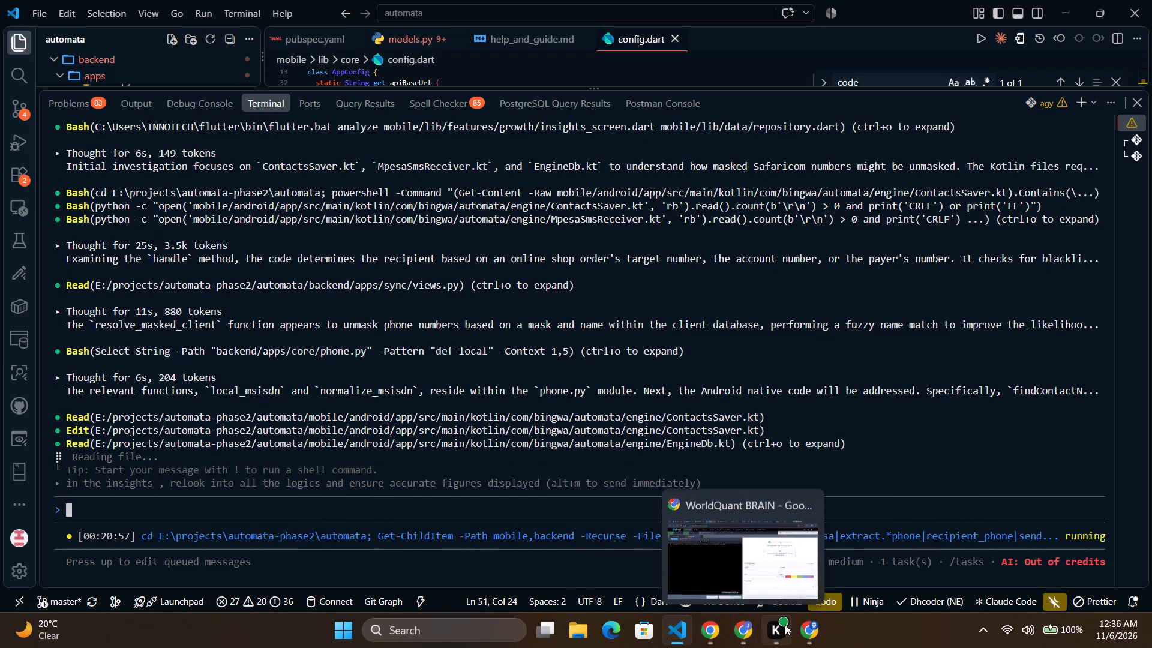
Switch to WorldQuant BRAIN in Chrome to check the progress of Multi-Simulation 3.
click(748, 628)
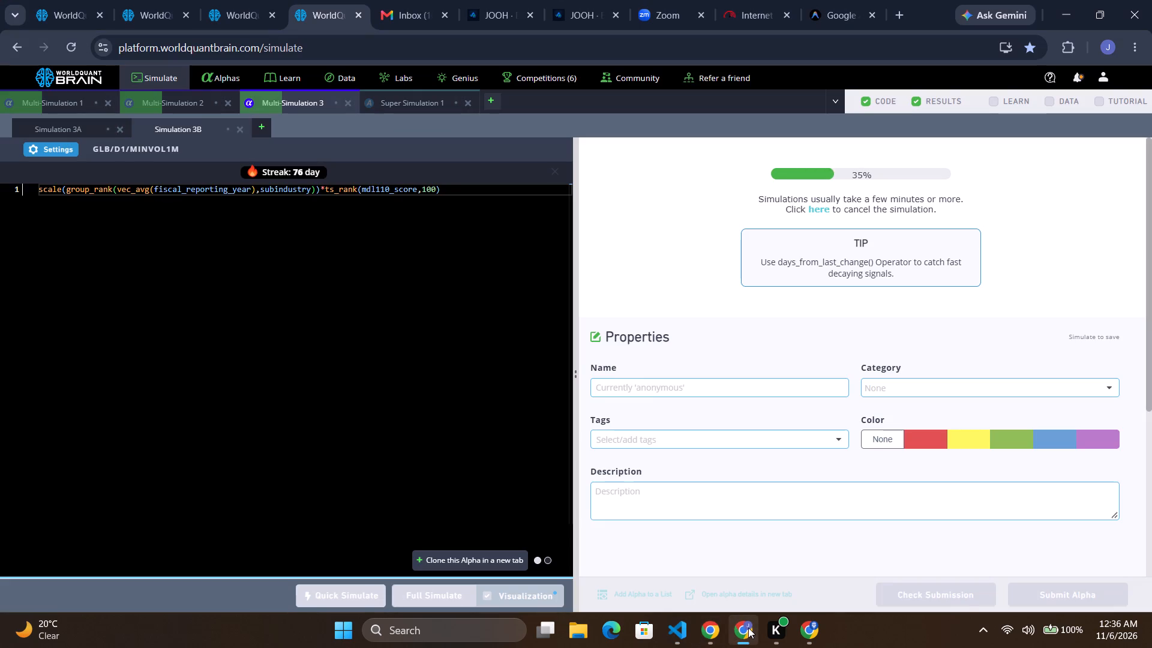
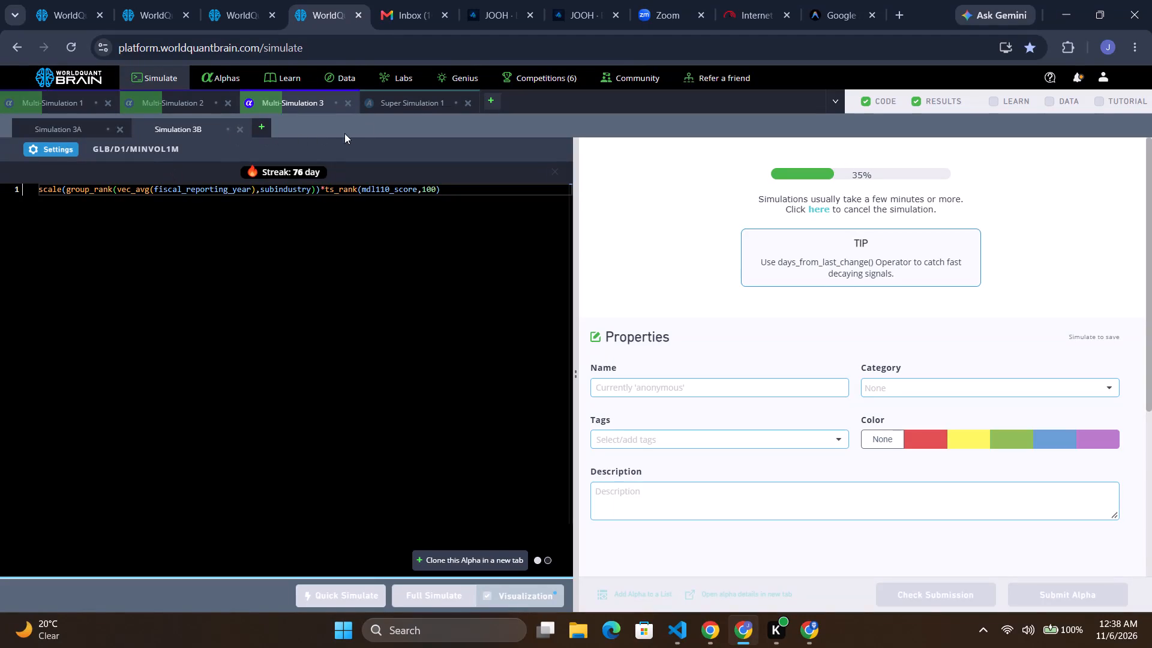
Check the running super simulation's progress in the other BRAIN browser tab, and open Multi-Simulation 1's Simulation 1B results.
click(416, 102)
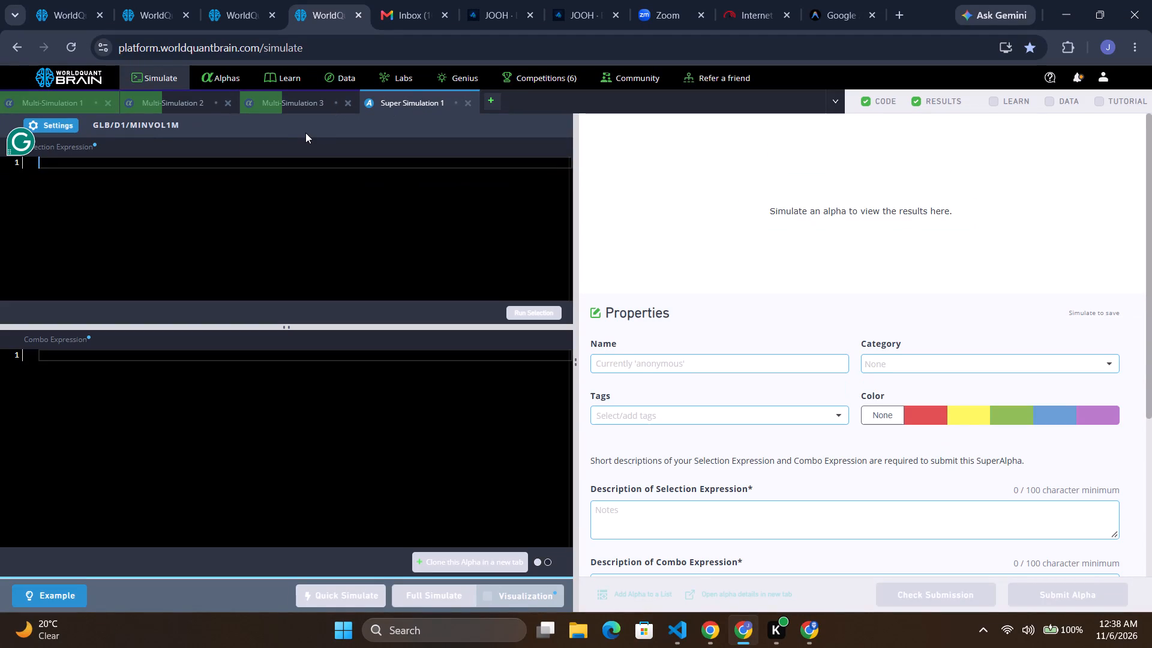
click(232, 17)
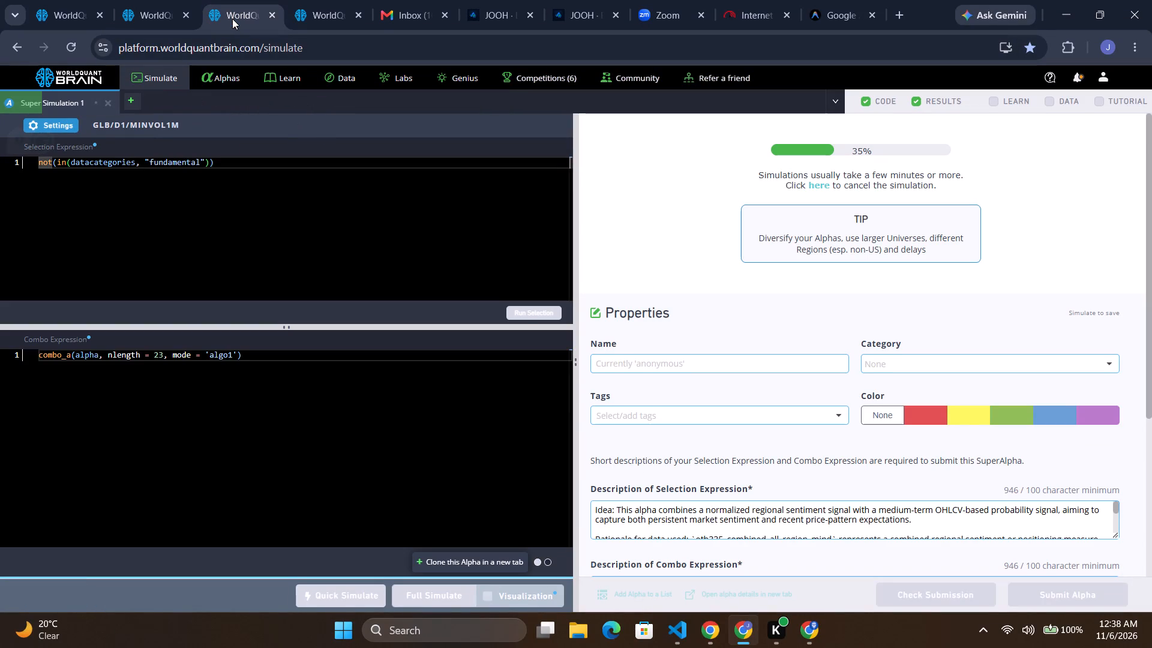
click(313, 14)
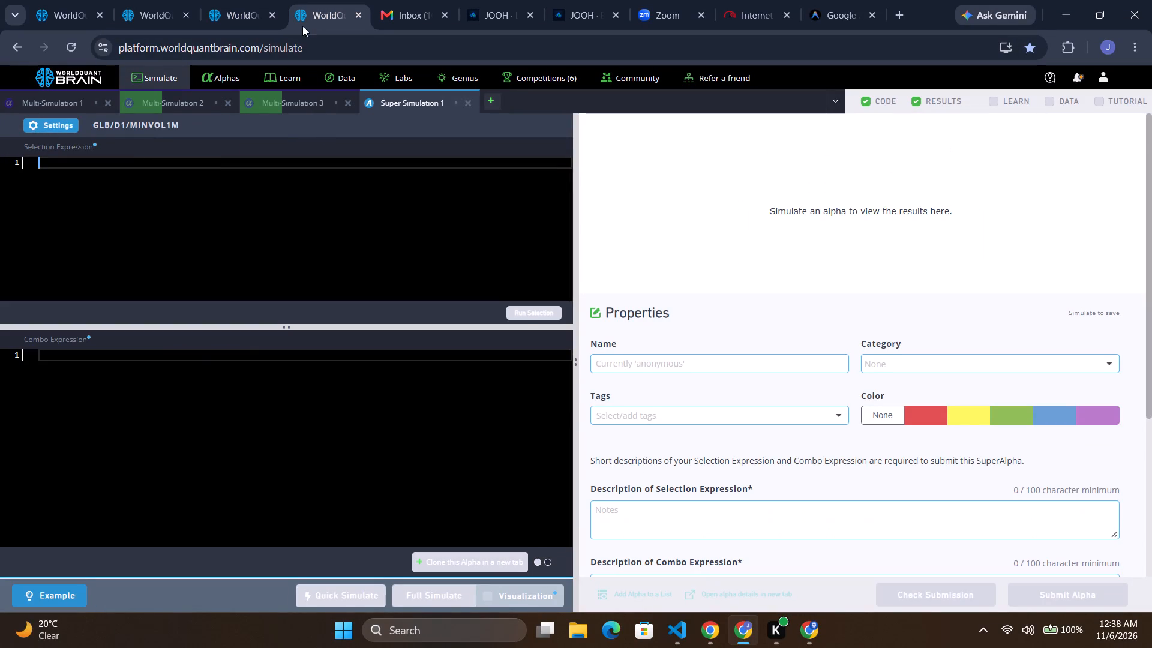
click(77, 100)
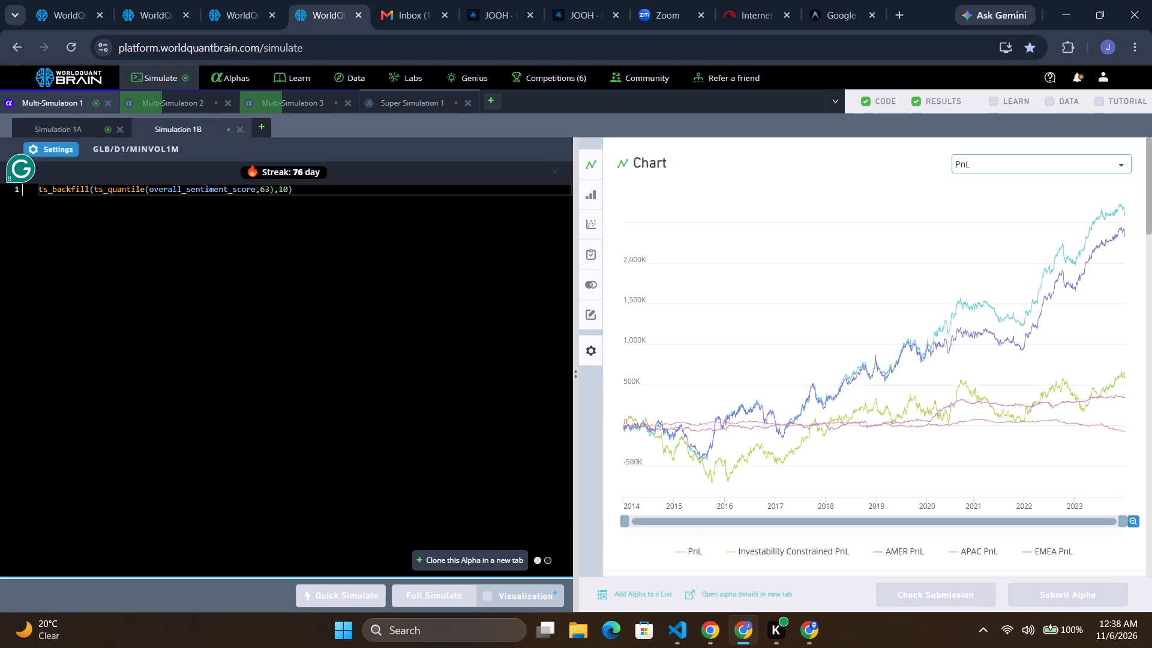
Compare the PnL and IS Summary of Simulations 1A and 1B, and set Simulation 1B's ts_quantile window to 252.
click(84, 127)
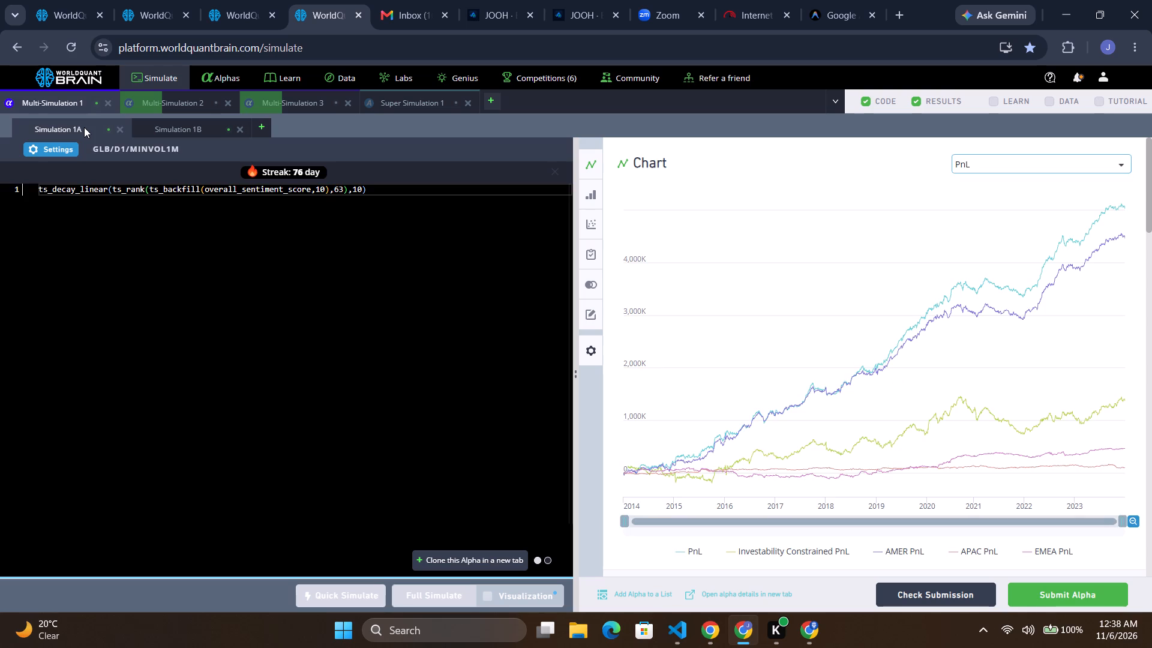
scroll(736, 380, down, 3)
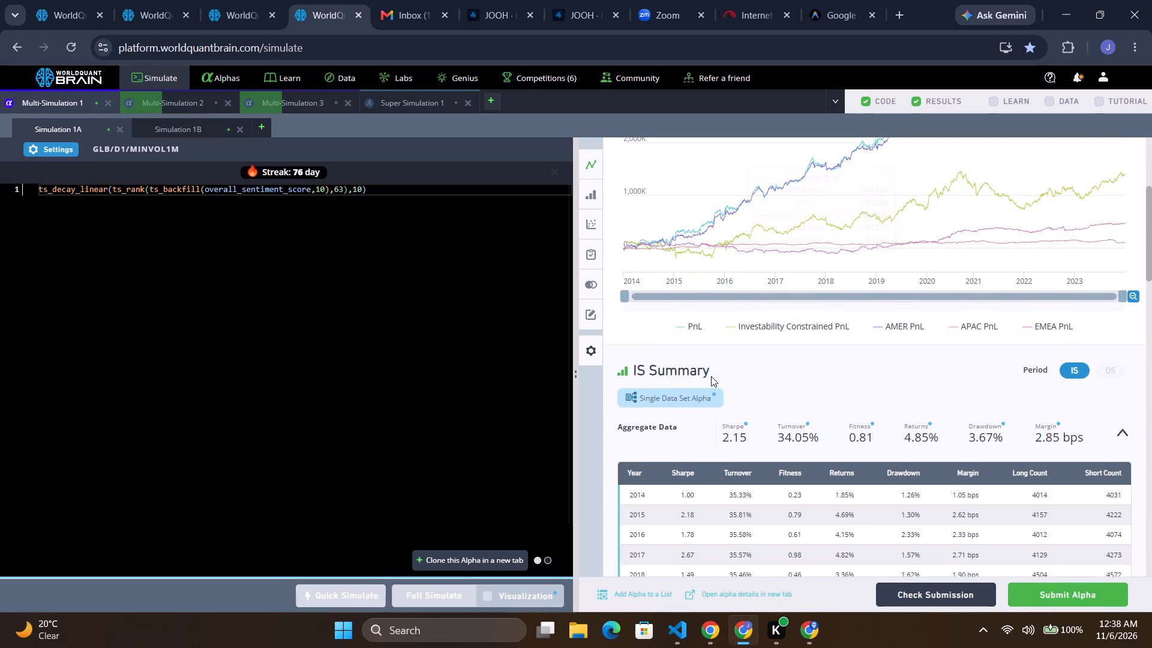
click(182, 127)
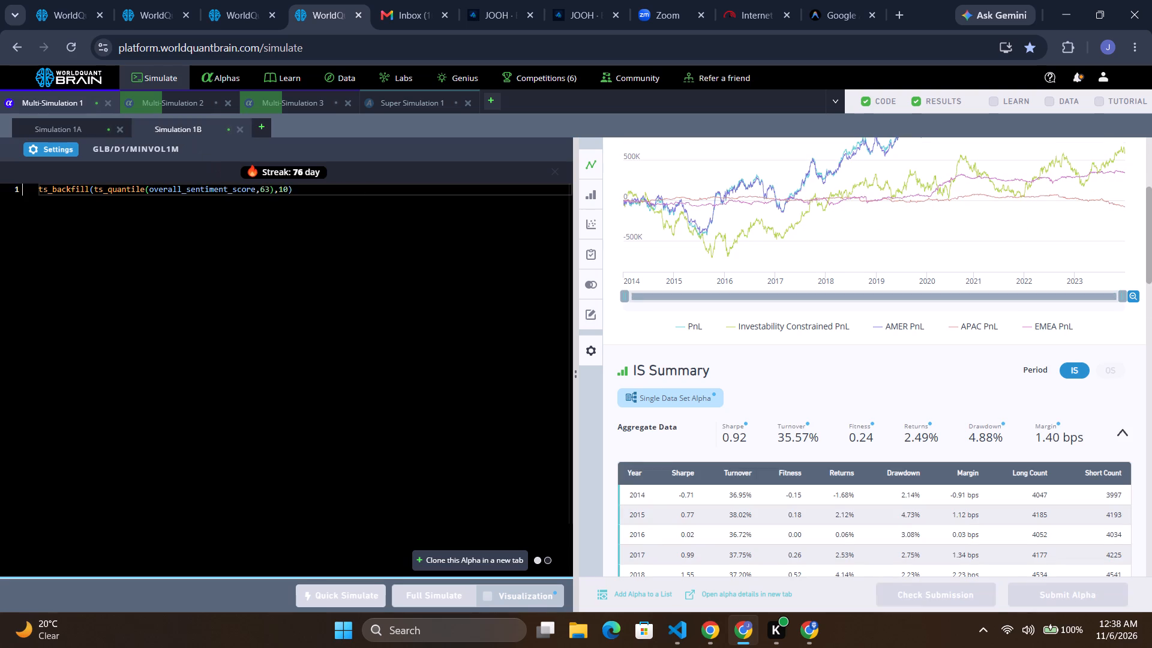
double_click(263, 185)
key(2)
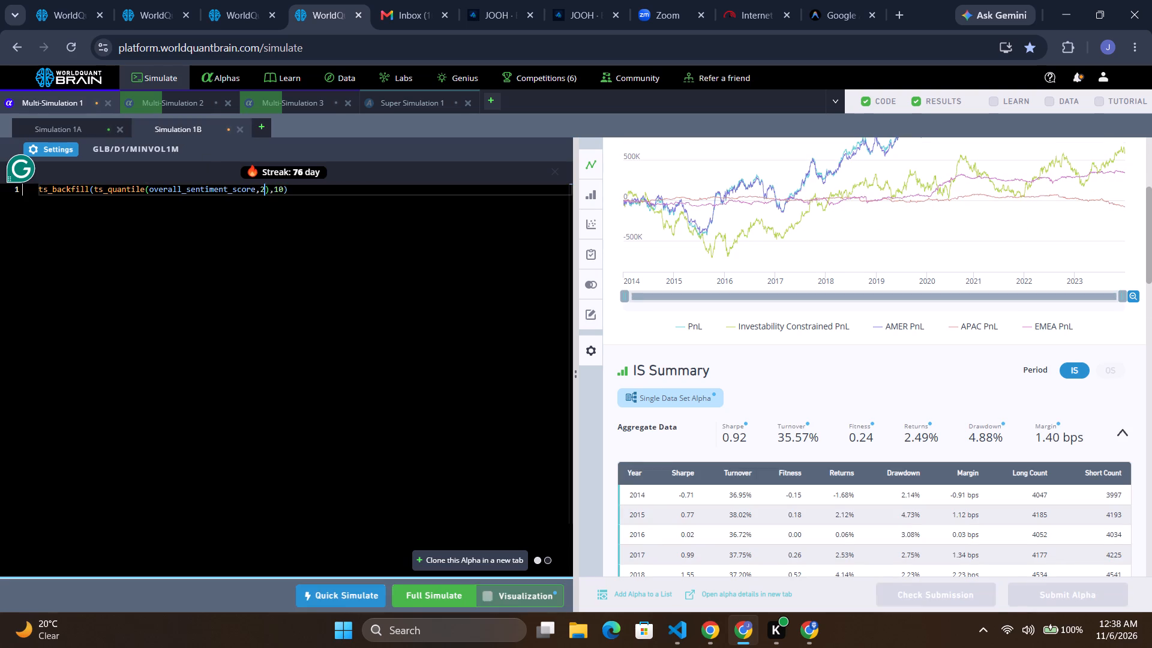
text(52)
Set Simulation 1A's ts_rank window to 252 and ts_decay_linear window to 20, and run the full multi-simulation.
click(86, 122)
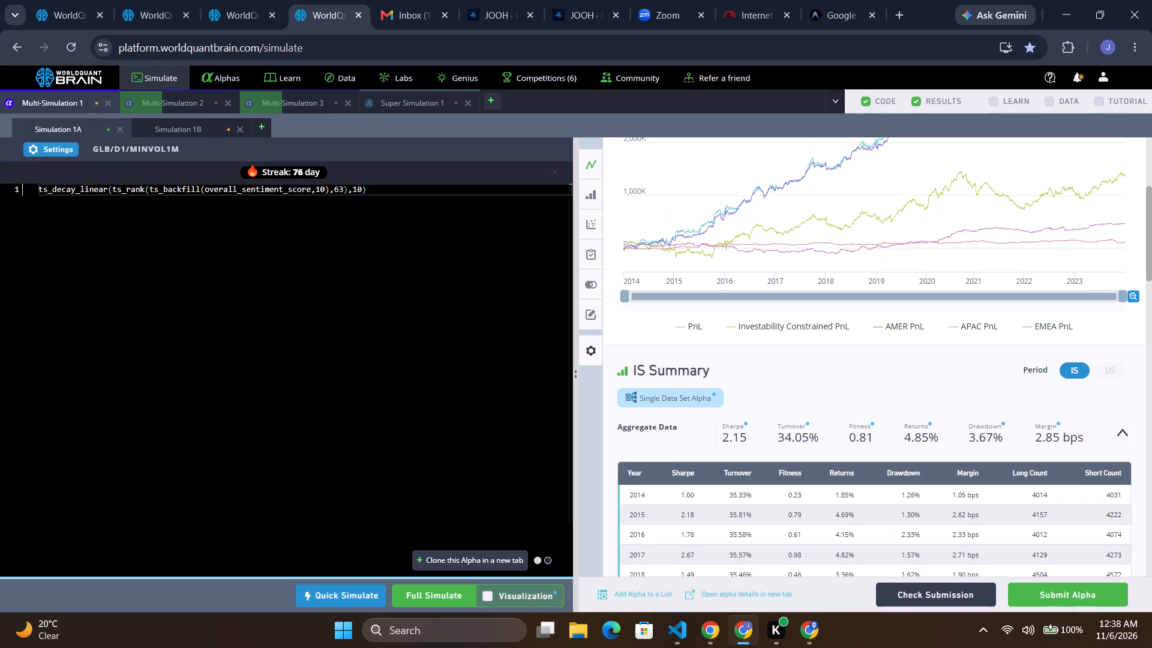
double_click(340, 187)
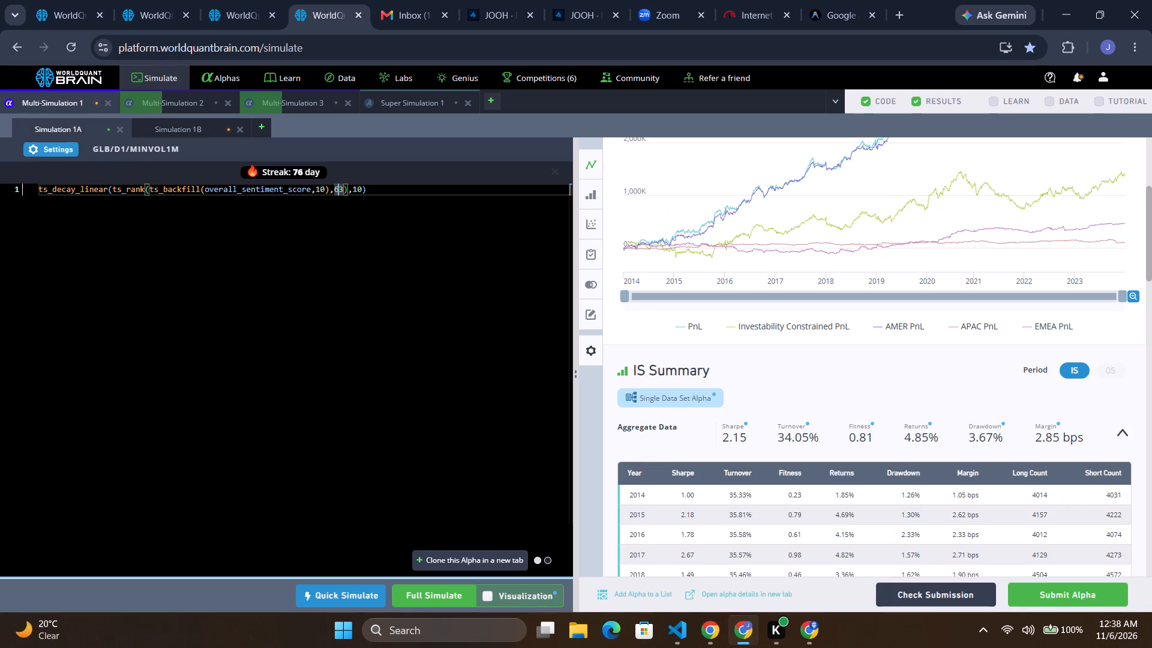
key(2)
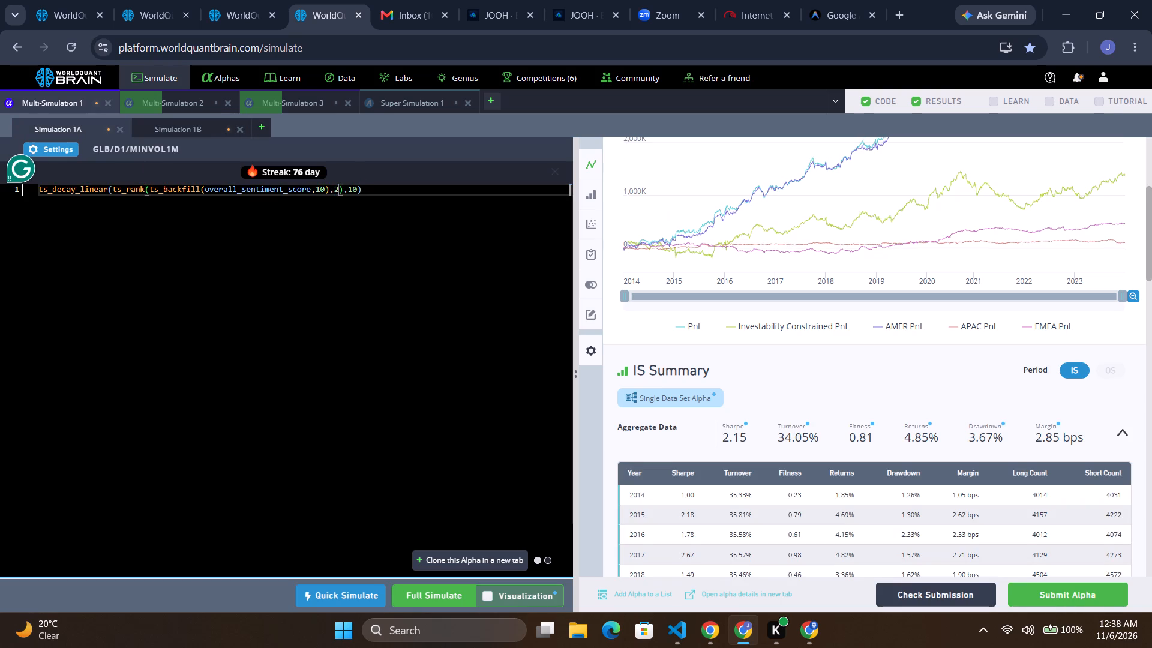
text(52)
click(362, 187)
key(BackSpace)
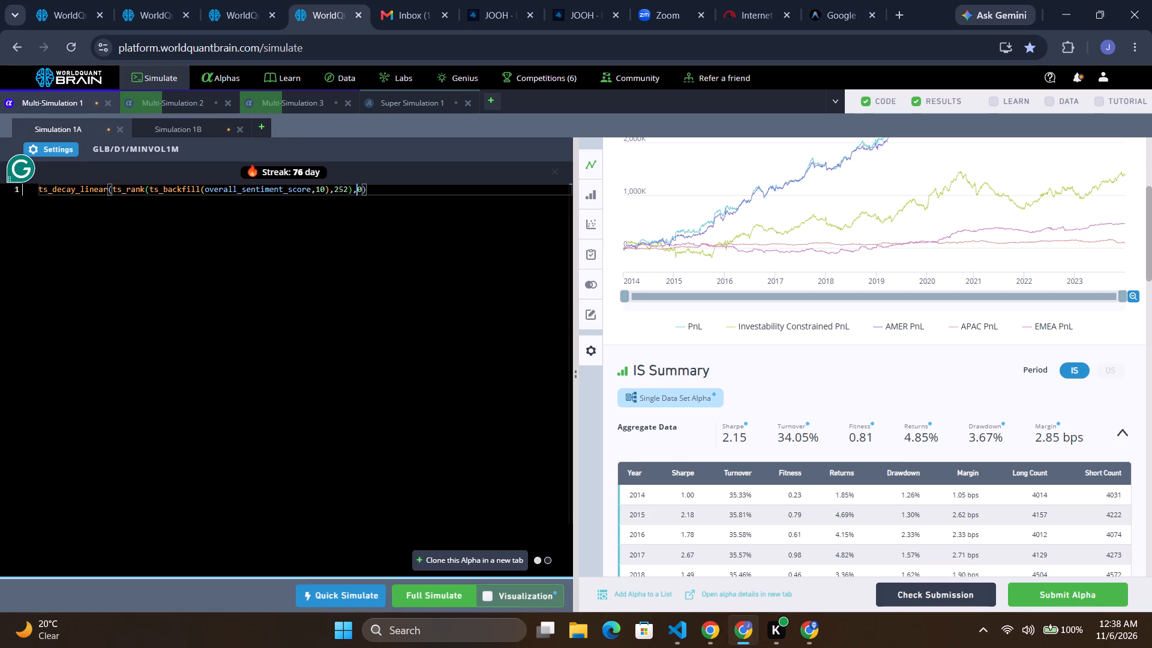
key(2)
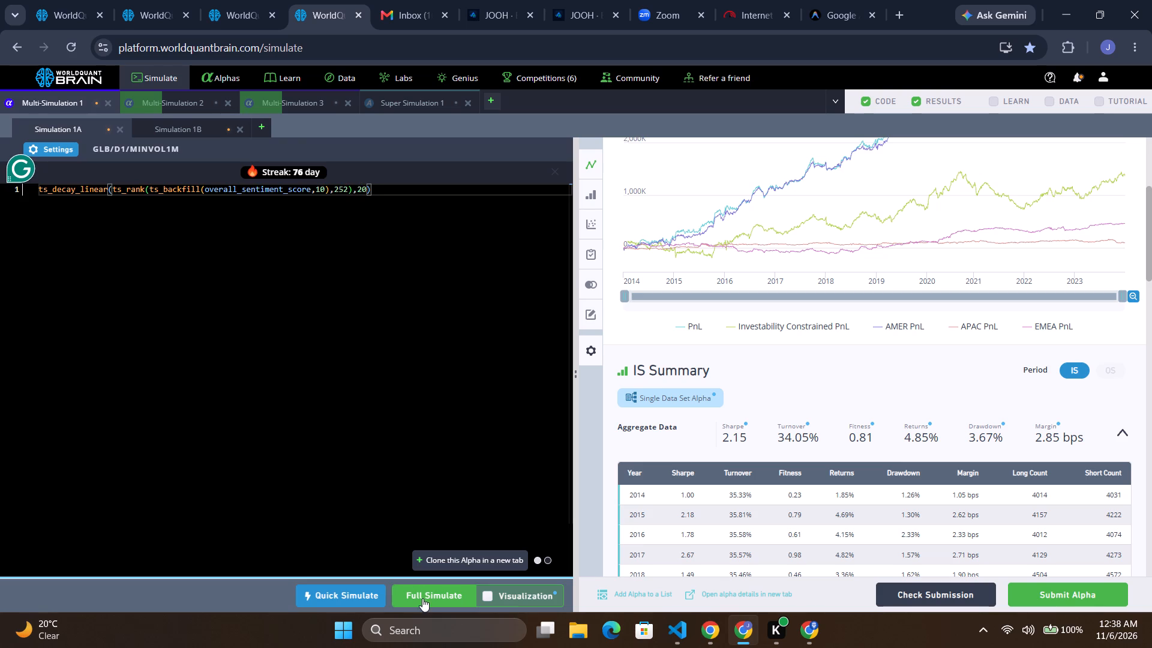
click(427, 588)
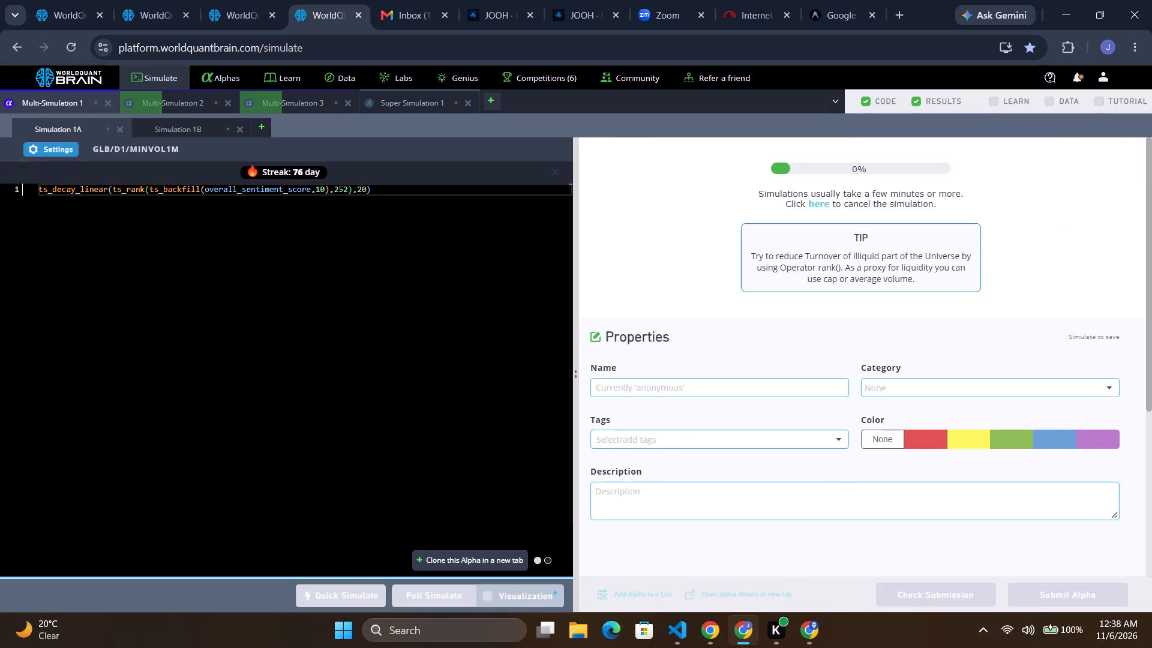
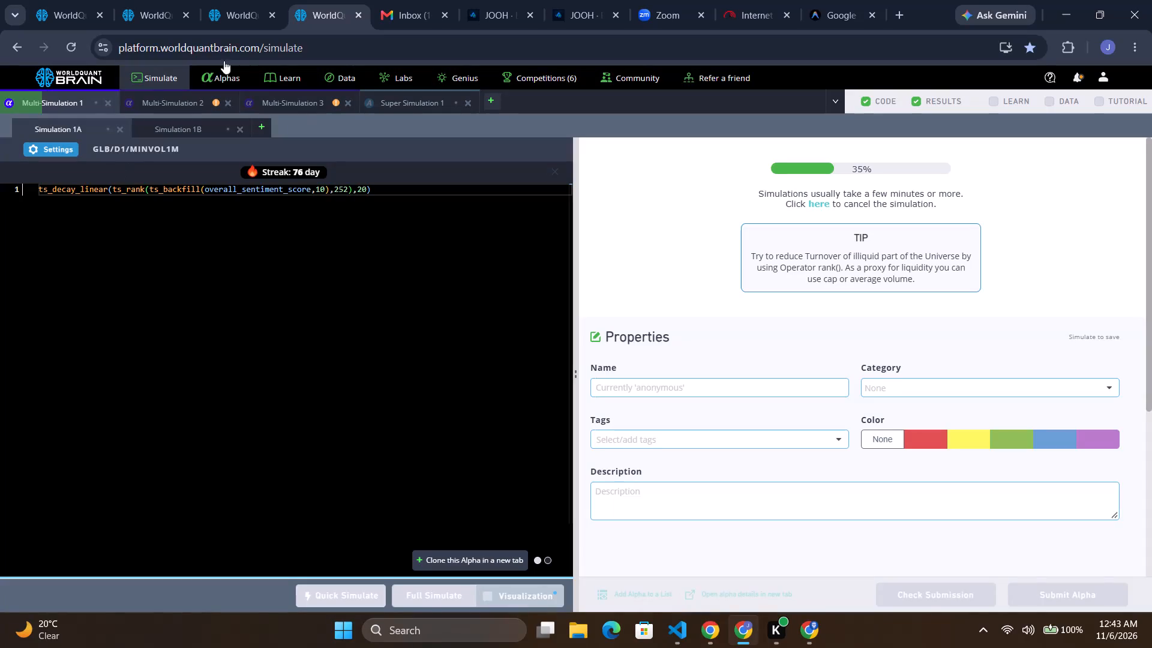
Run the submission check on Simulation 2A and examine the failed tests and warnings of Simulations 2A and 2B.
click(174, 102)
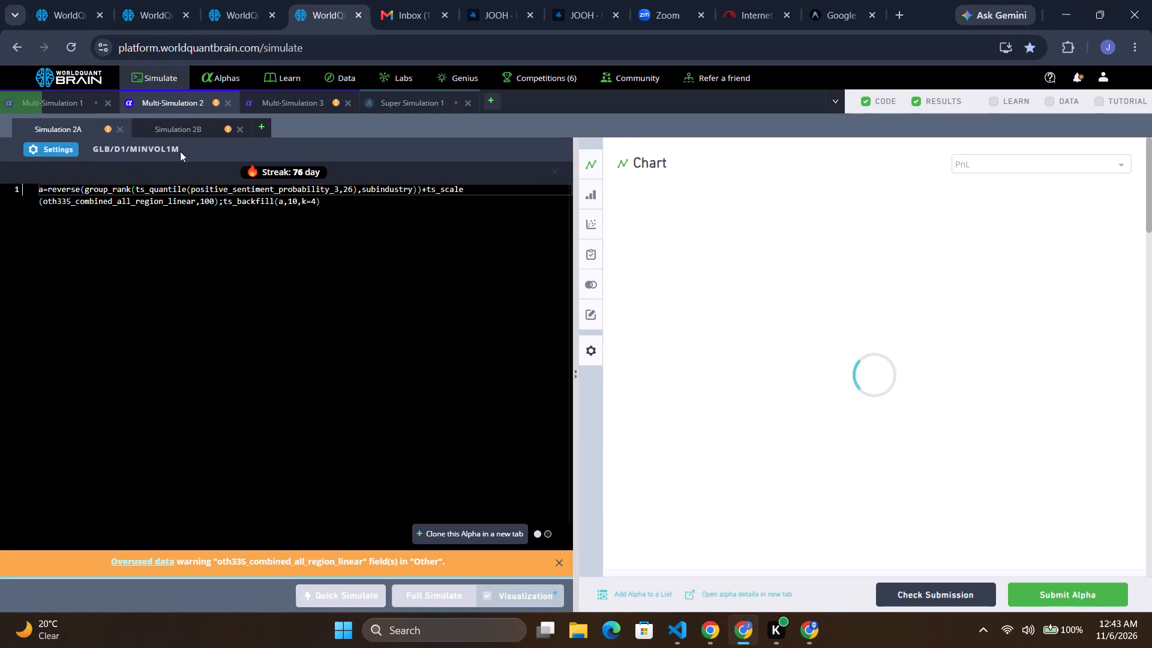
scroll(782, 428, down, 4)
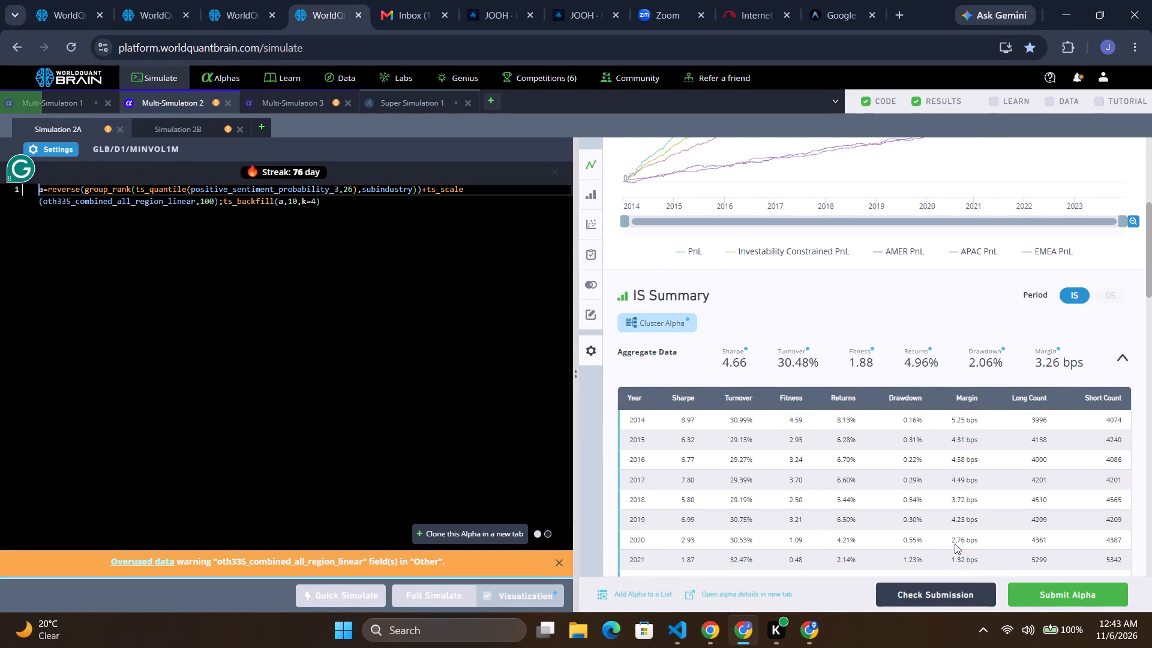
click(939, 595)
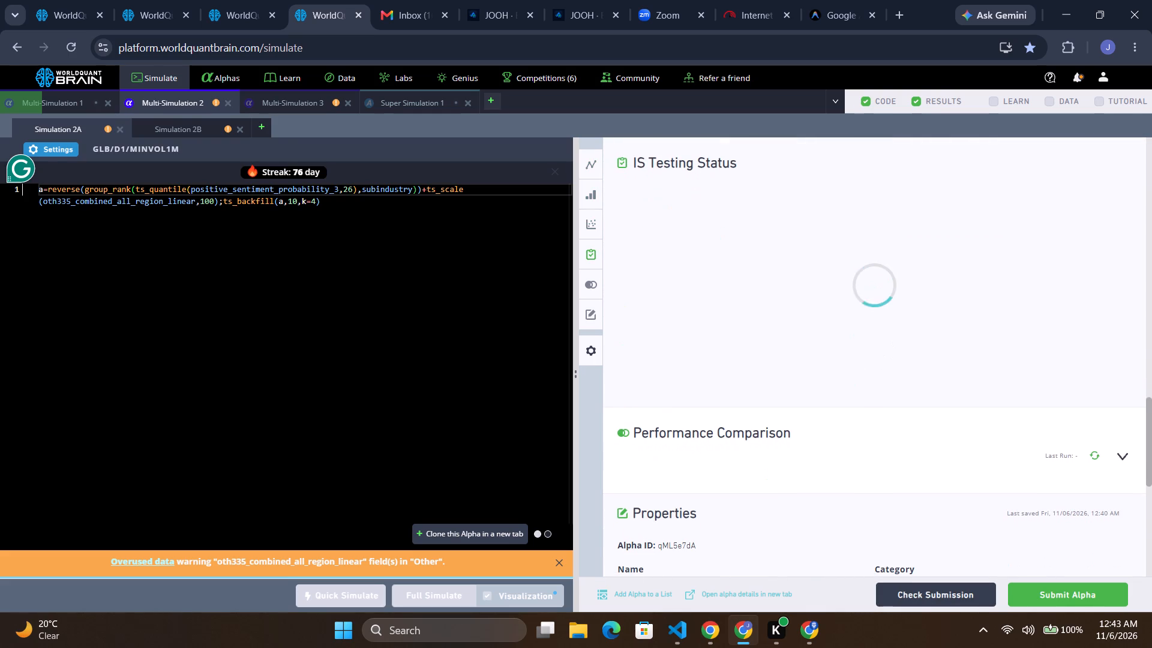
click(213, 125)
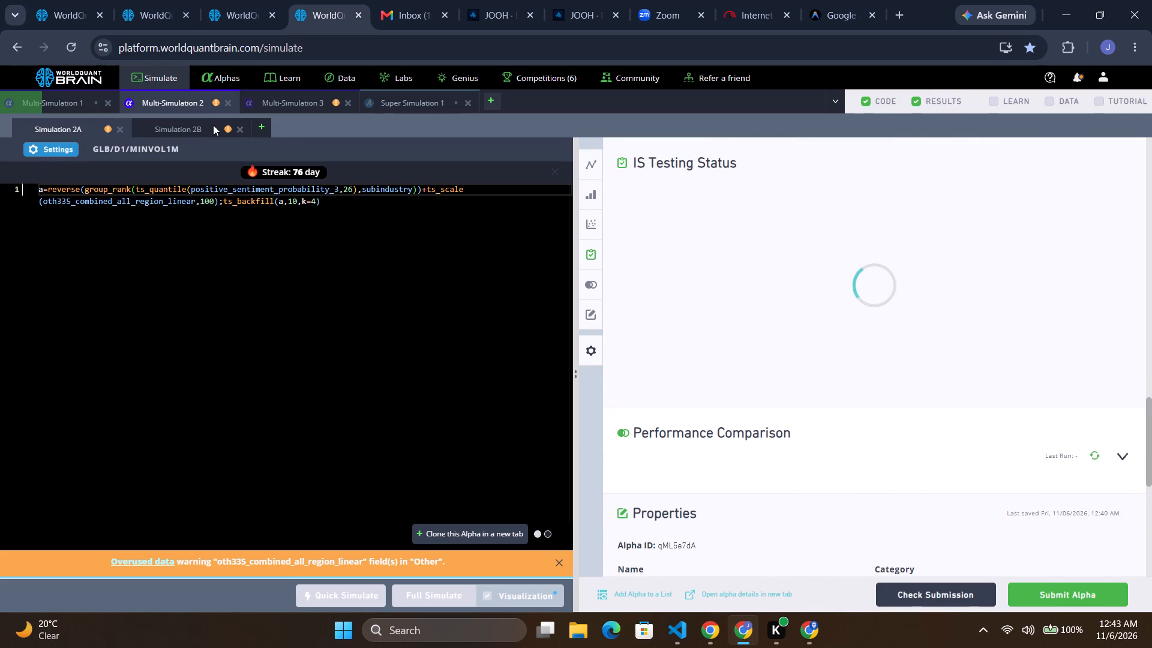
click(628, 227)
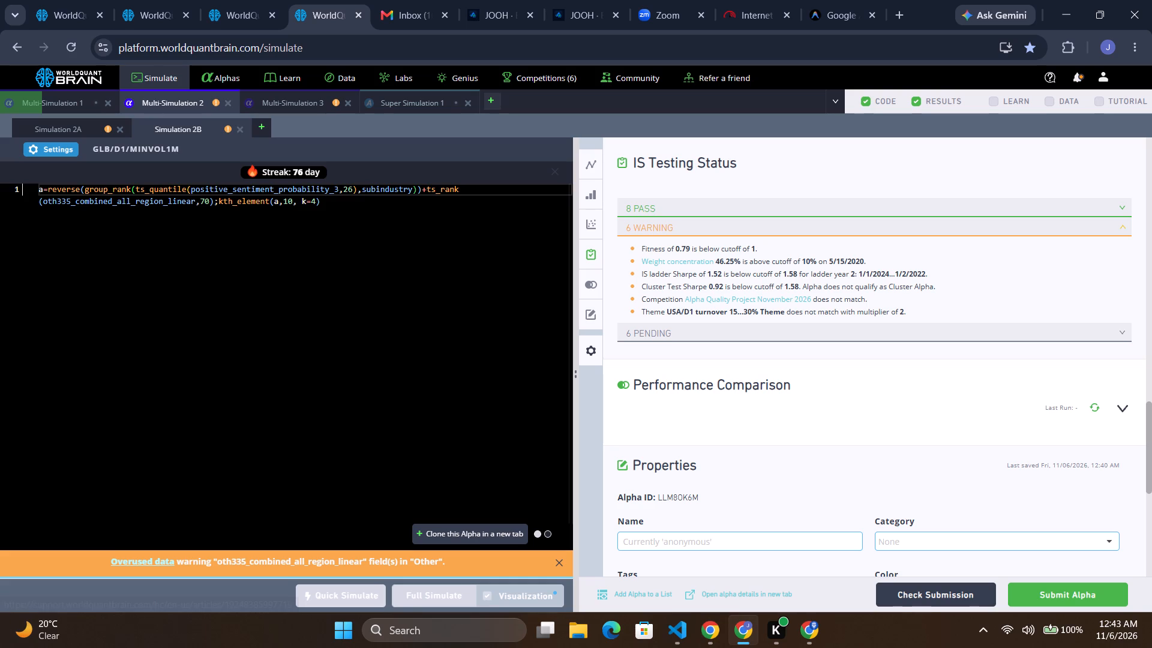
click(83, 126)
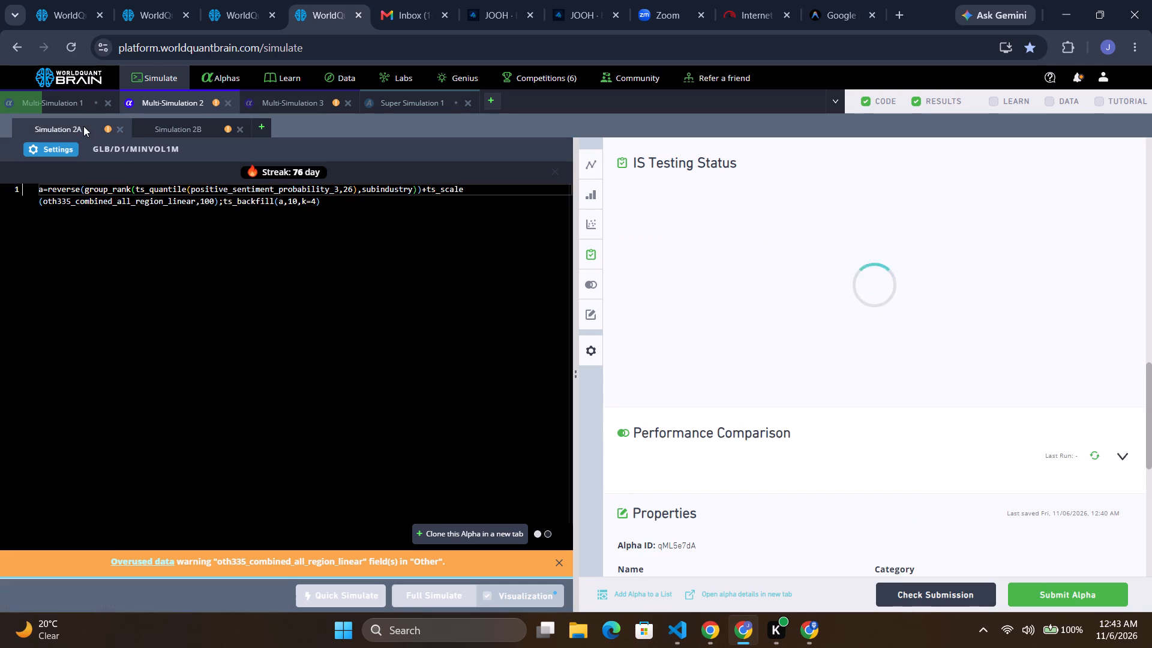
click(655, 171)
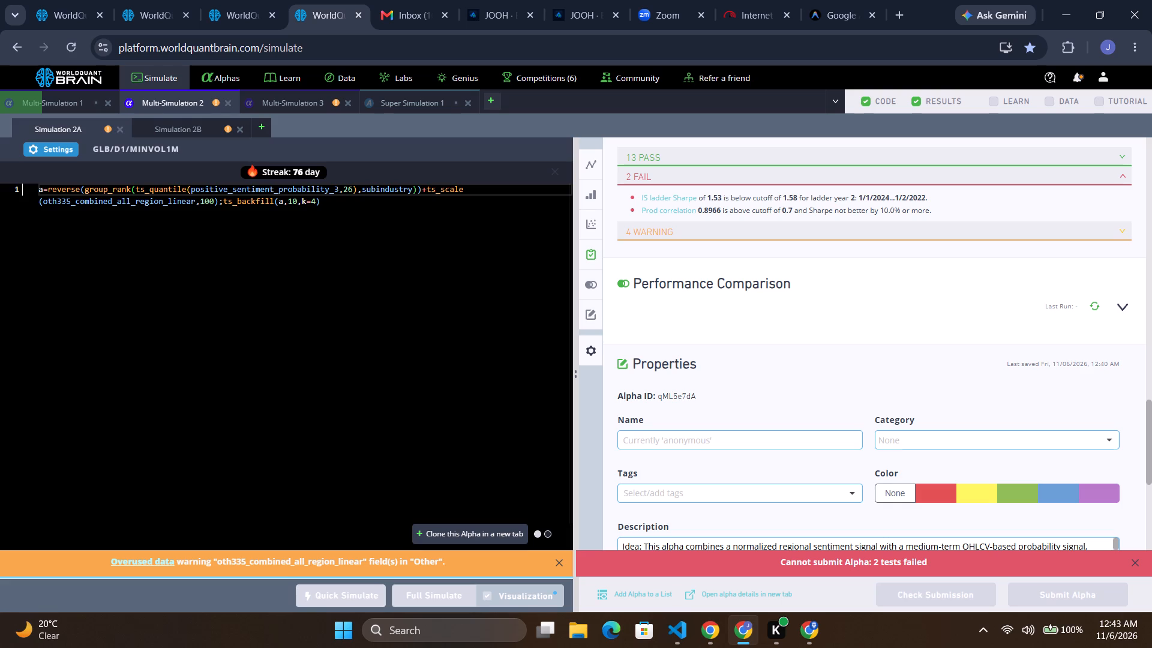
Set the ts_quantile window to 40 in Simulation 2A and to 60 in Simulation 2B.
double_click(203, 200)
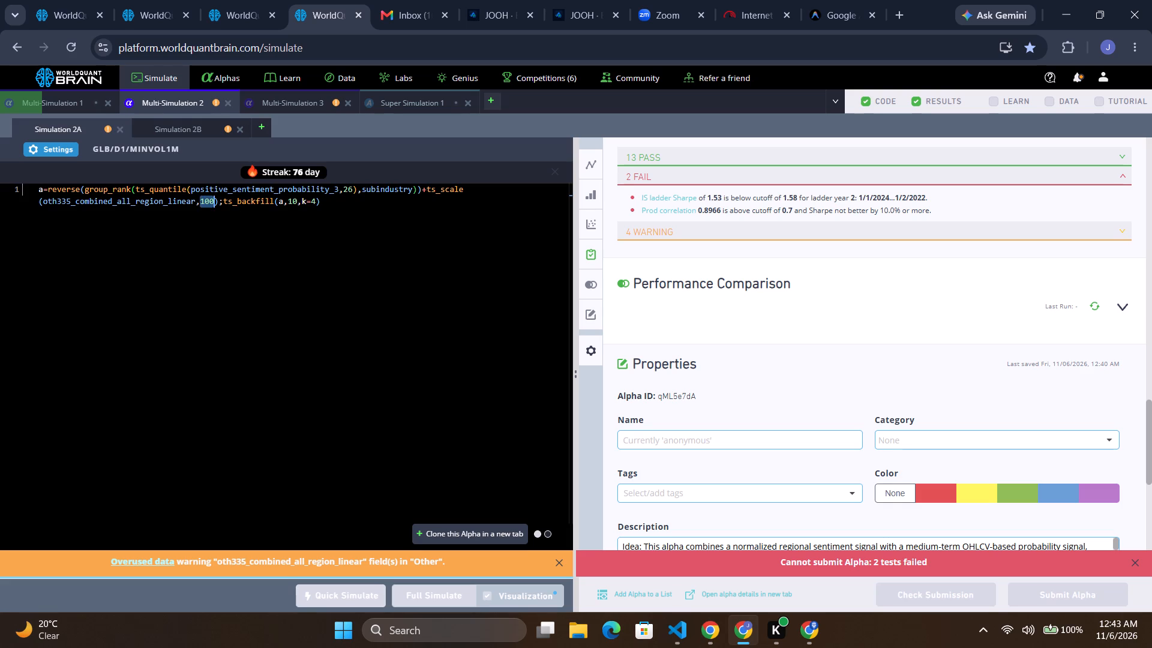
click(349, 190)
click(349, 190)
double_click(349, 190)
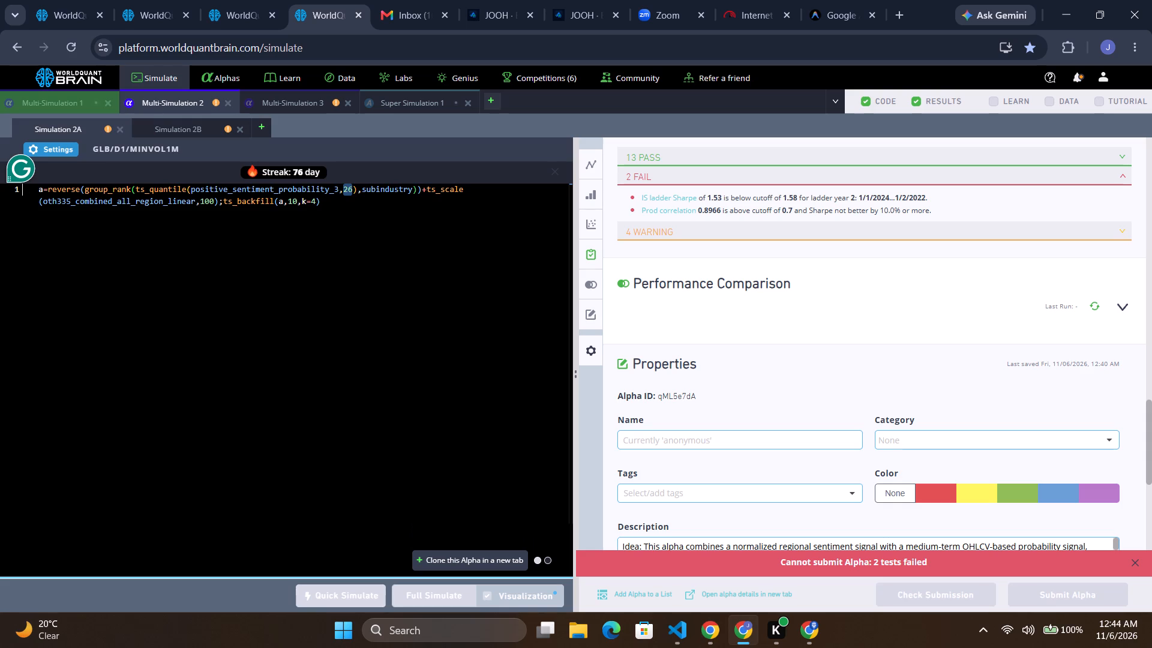
text(40)
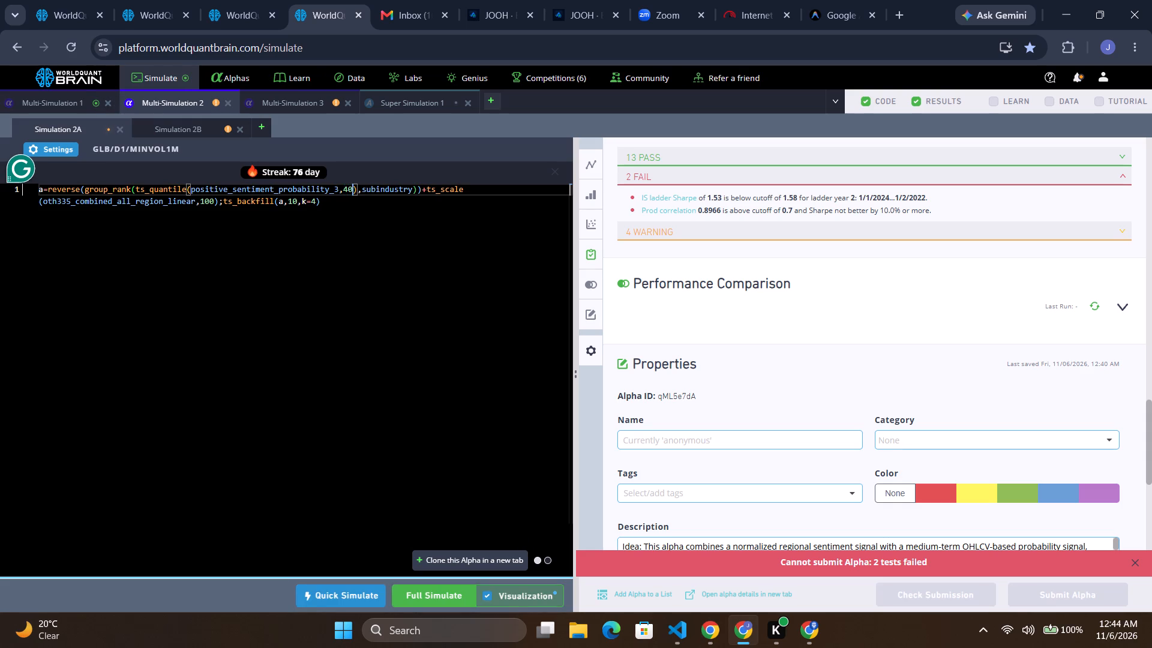
click(197, 128)
click(349, 187)
double_click(349, 187)
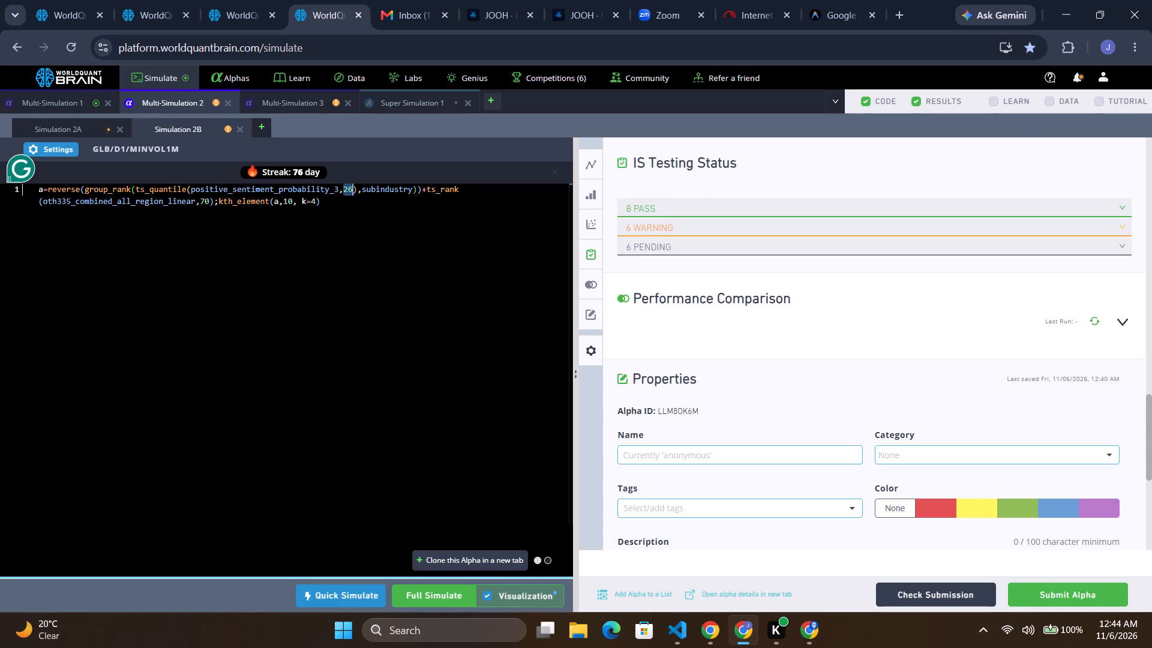
text(60)
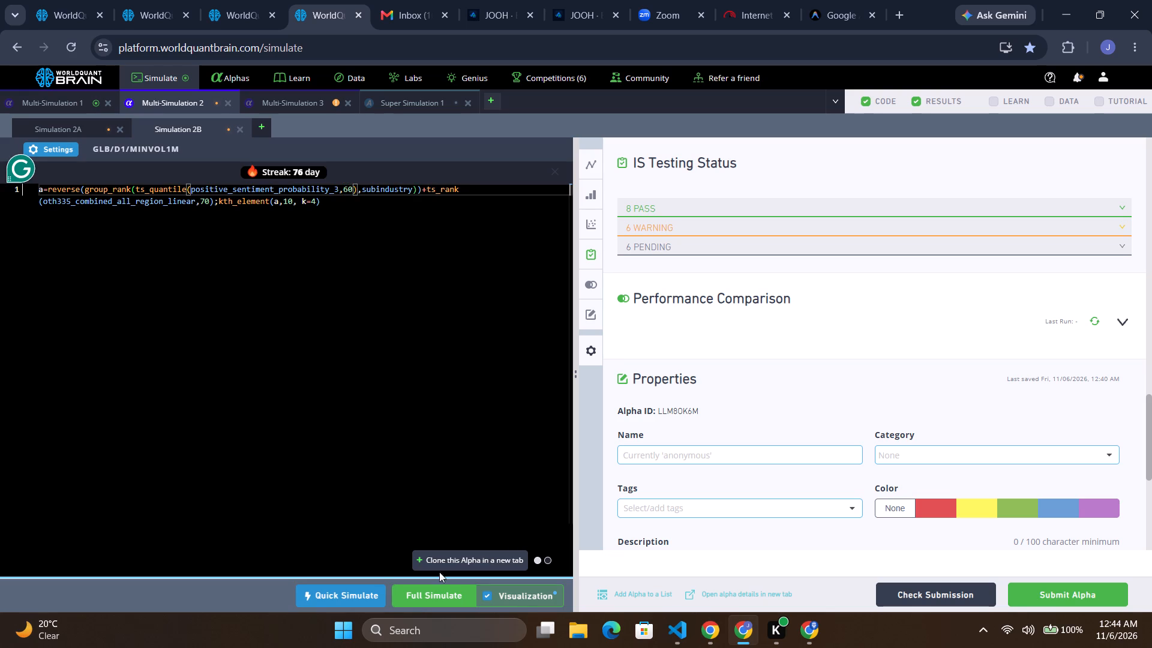
Replace ts_scale with ts_rank in Simulation 2A's expression and run the full simulation of Multi-Simulation 2.
click(659, 208)
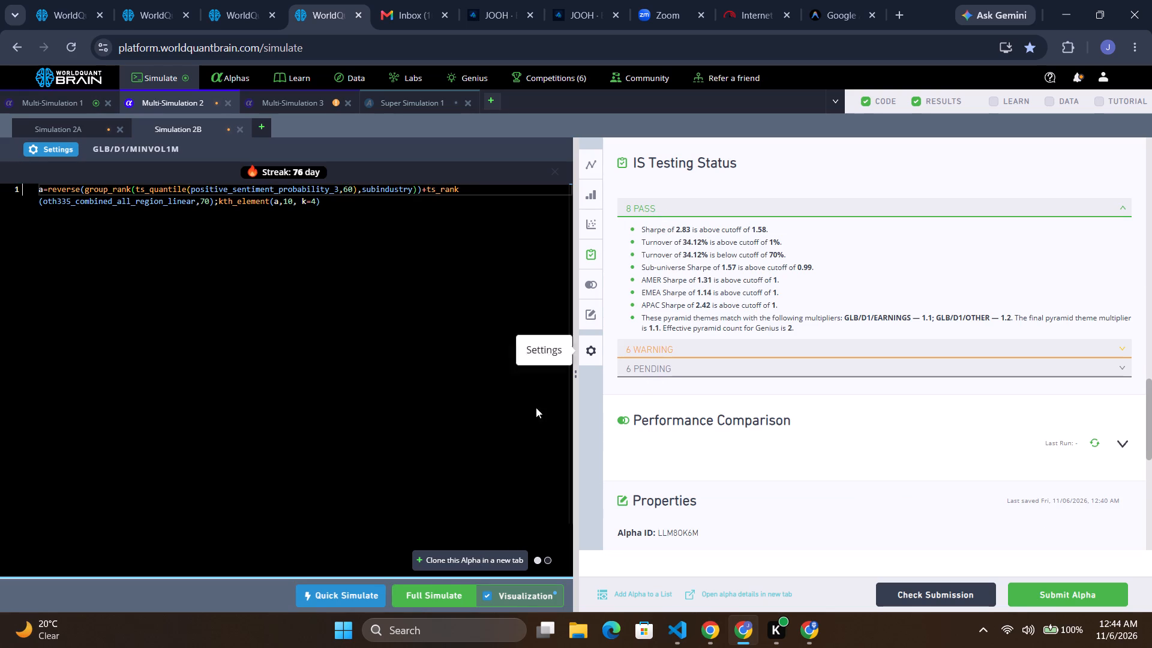
click(91, 125)
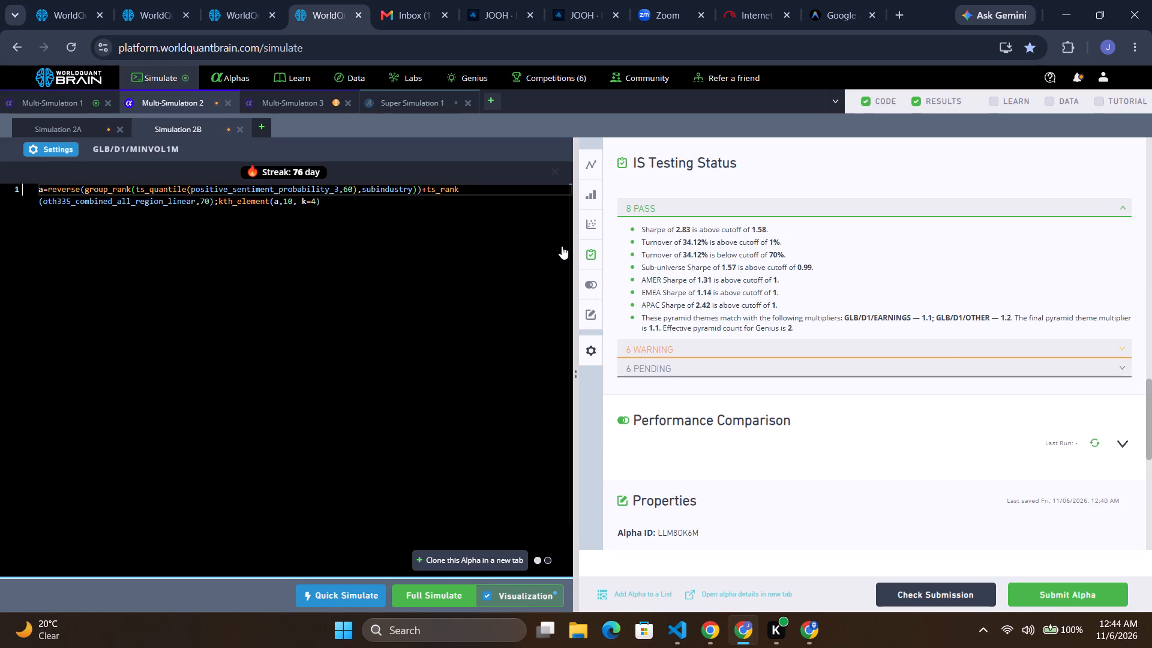
click(651, 193)
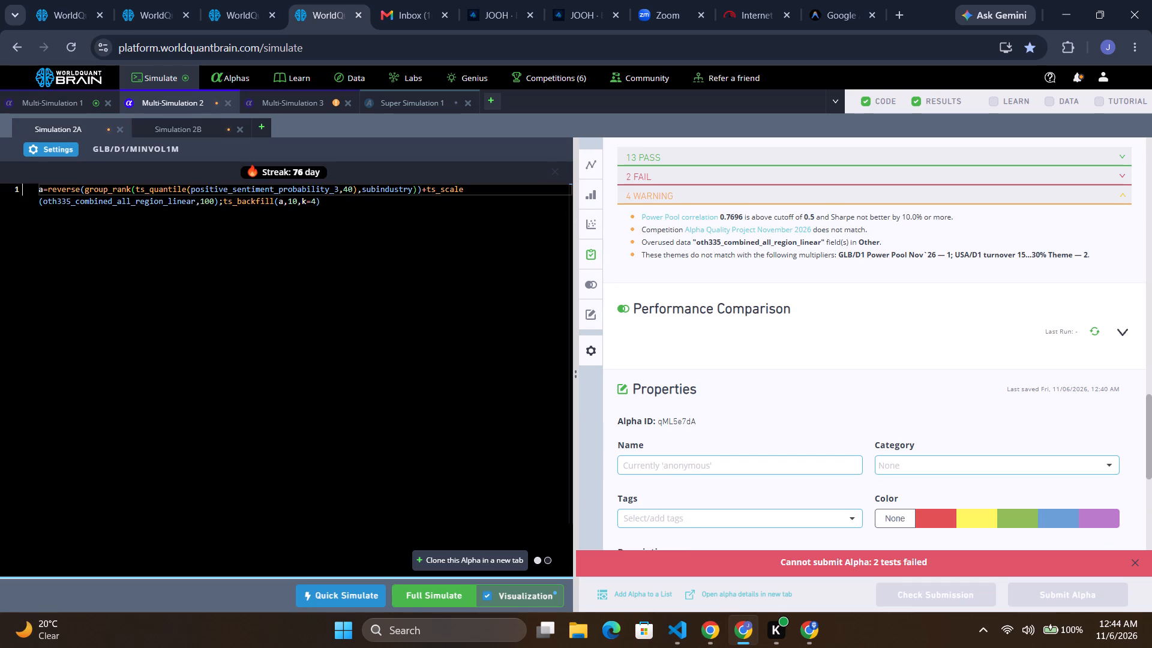
drag(484, 193, 441, 190)
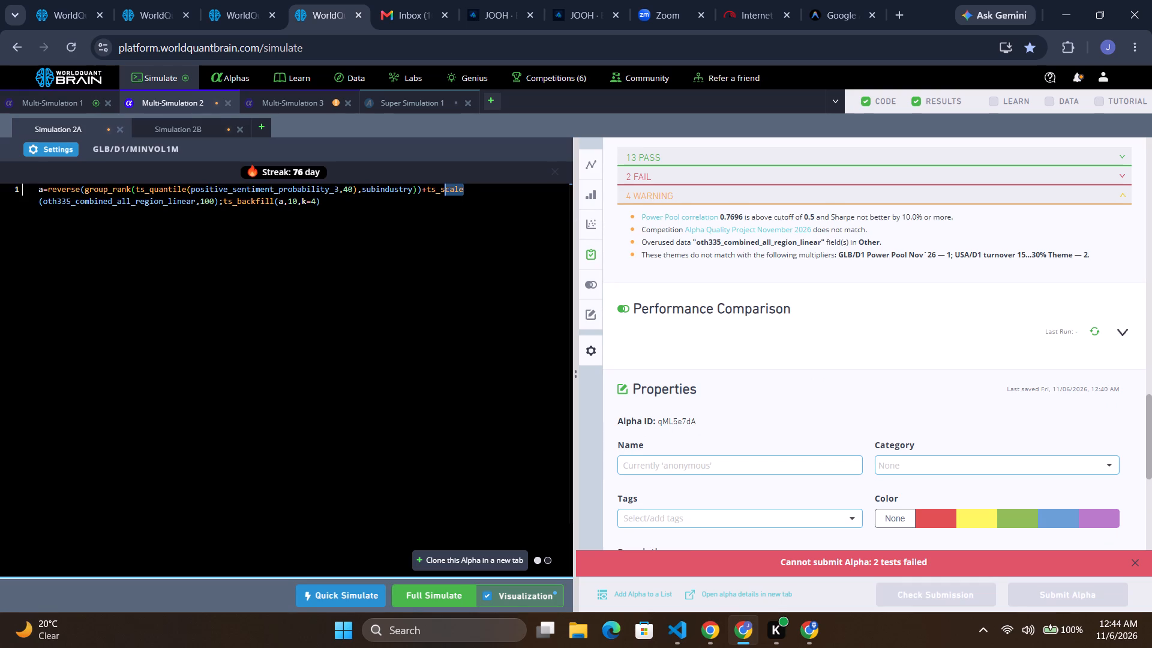
drag(441, 190, 440, 190)
text(ra)
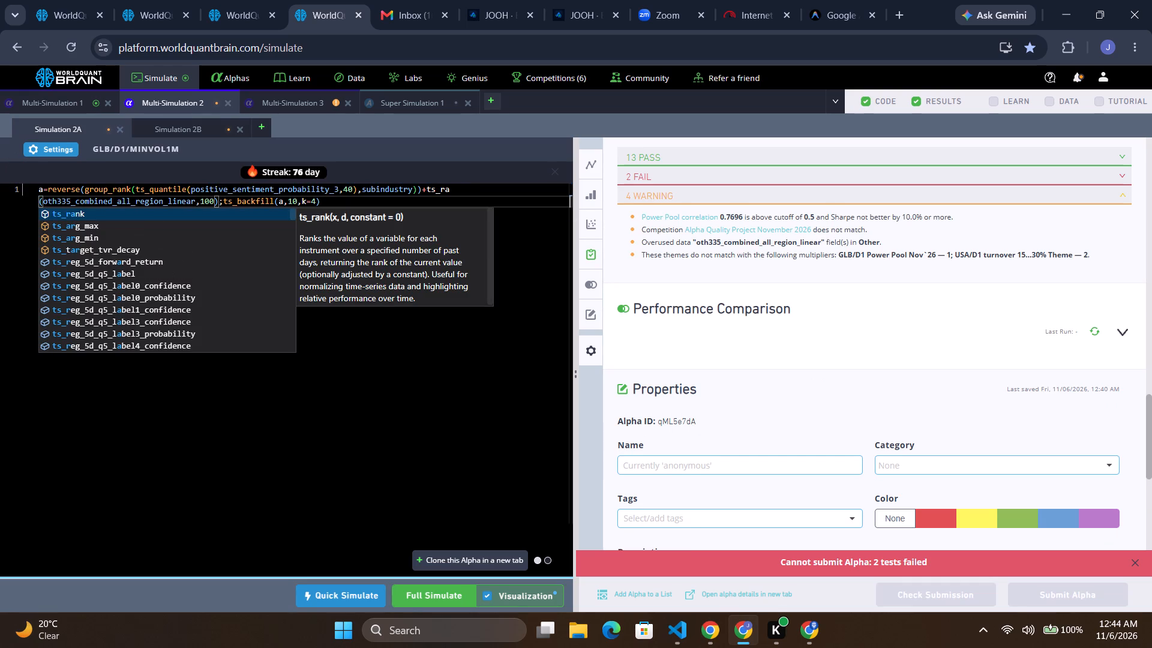
text(nk)
click(86, 212)
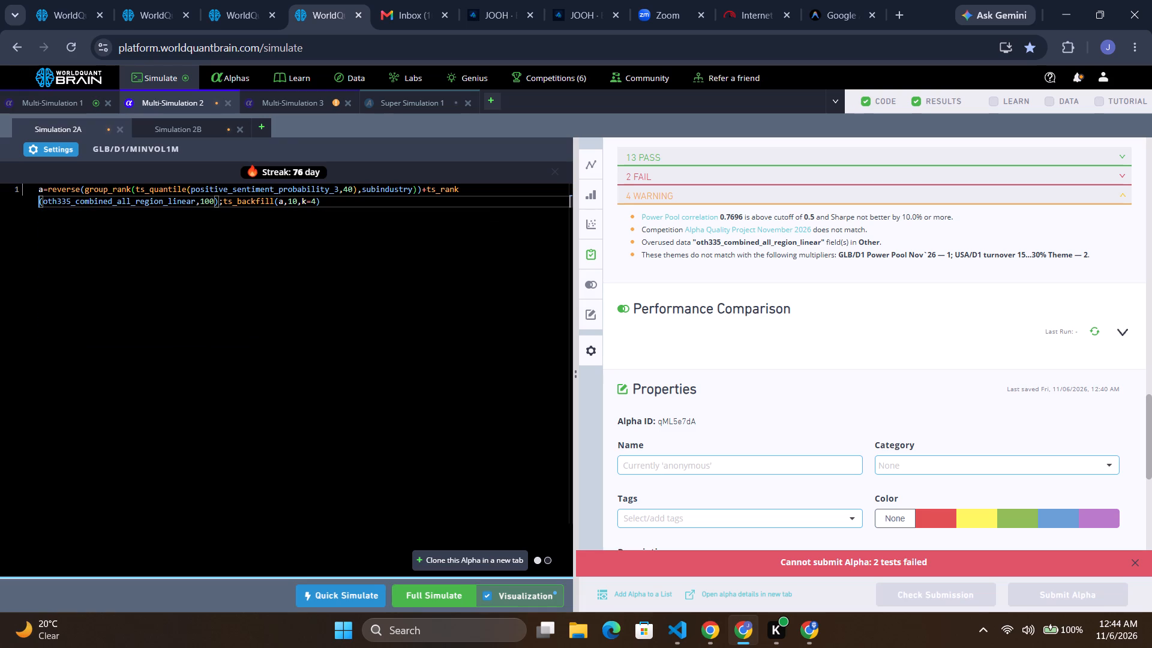
click(446, 593)
Examine Simulation 1A's PnL chart, IS Summary and IS testing warnings in Multi-Simulation 1.
click(79, 101)
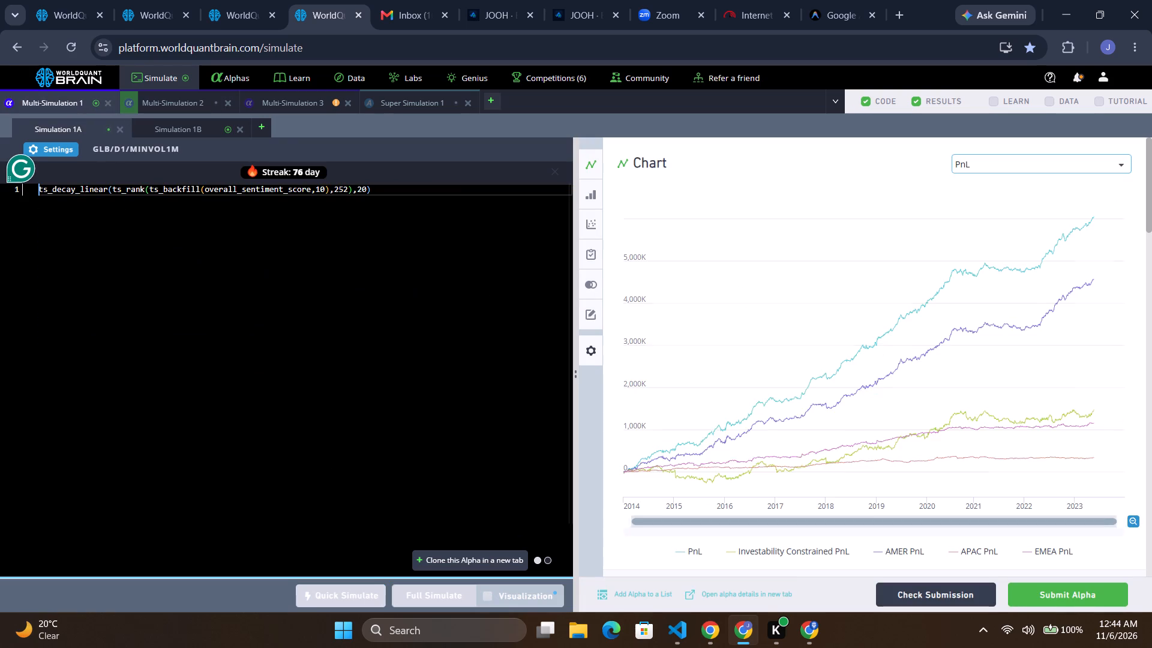
scroll(748, 333, down, 3)
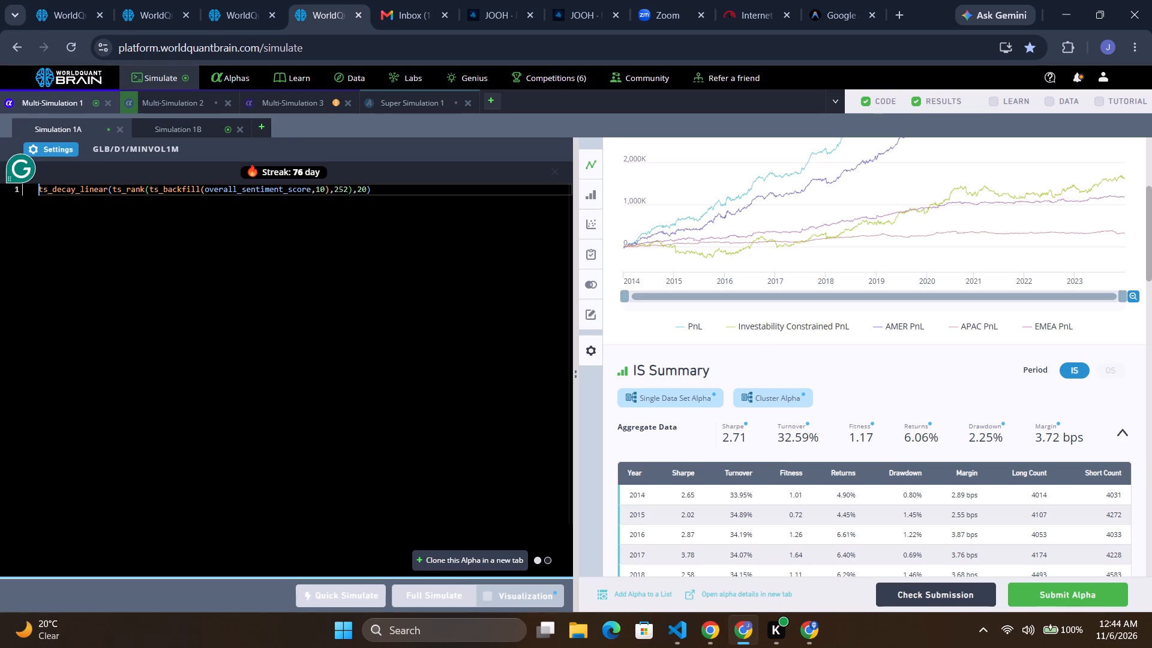
scroll(930, 395, down, 3)
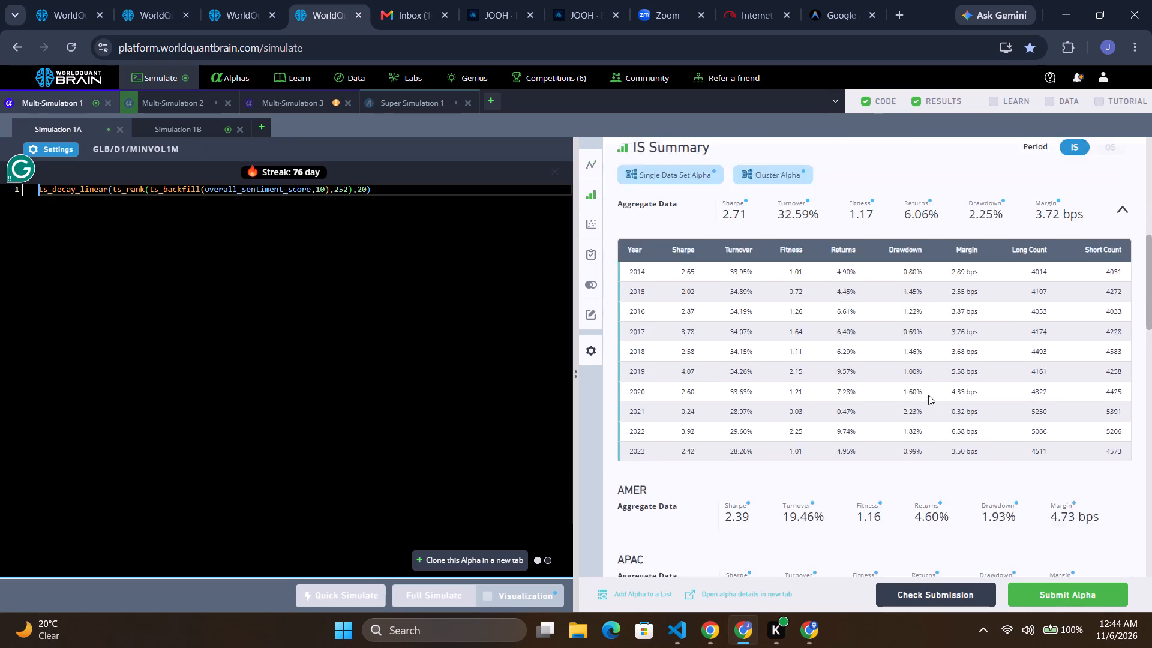
scroll(931, 399, down, 4)
scroll(926, 401, up, 3)
scroll(926, 401, down, 3)
scroll(926, 401, up, 2)
scroll(826, 403, down, 4)
scroll(692, 445, down, 3)
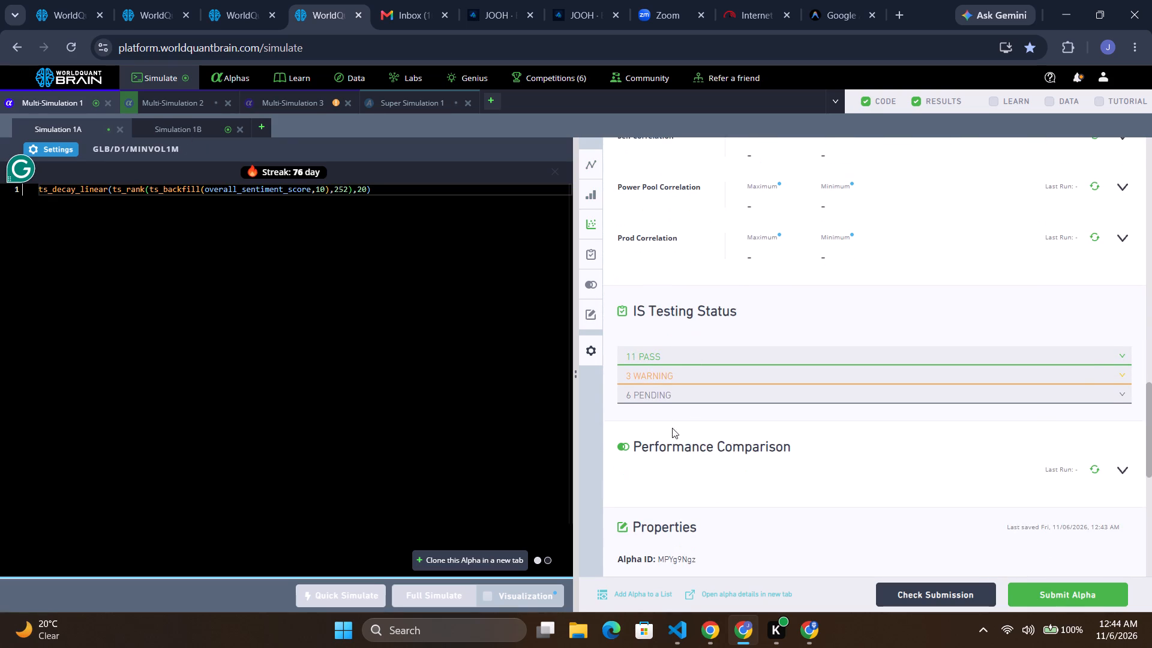
click(642, 368)
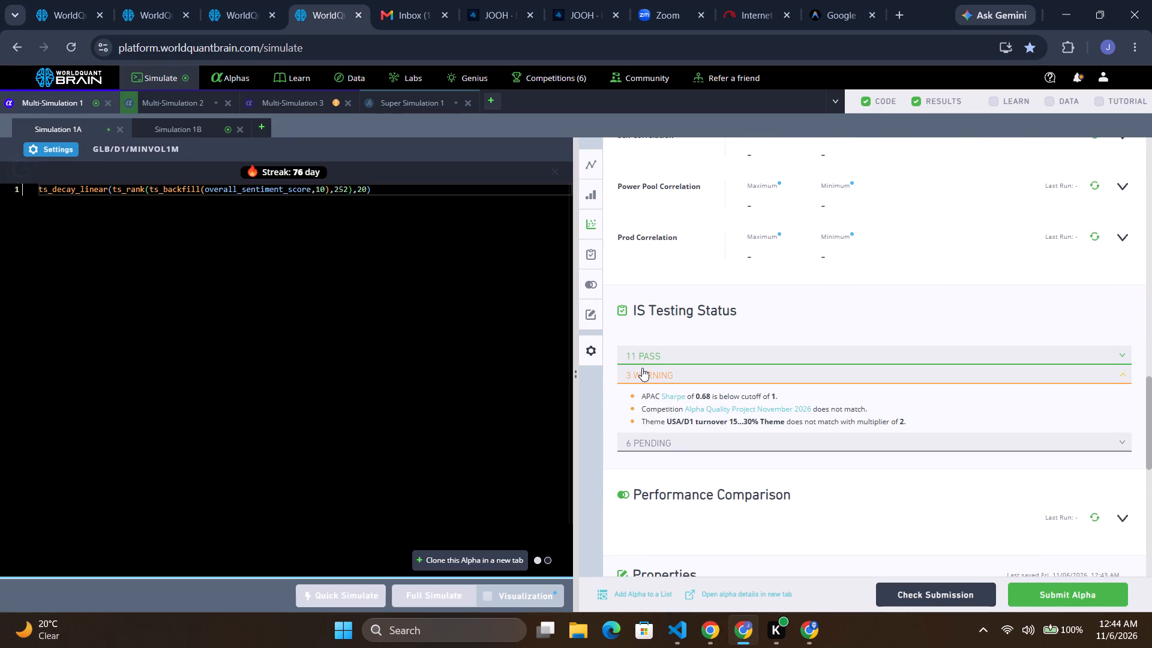
Set Simulation 1A's ts_rank window to 315.
double_click(346, 188)
click(341, 188)
click(341, 188)
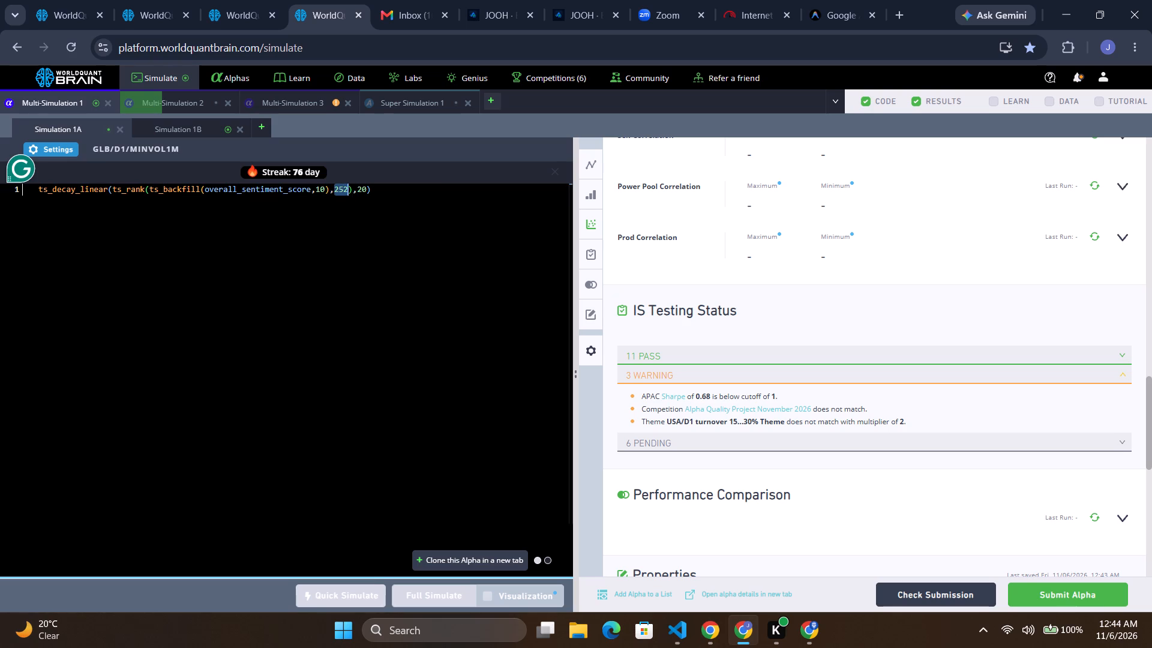
text(315)
Check Simulation 1B's warnings, set its ts_quantile window to 325, and run the full simulation of Multi-Simulation 1.
click(199, 133)
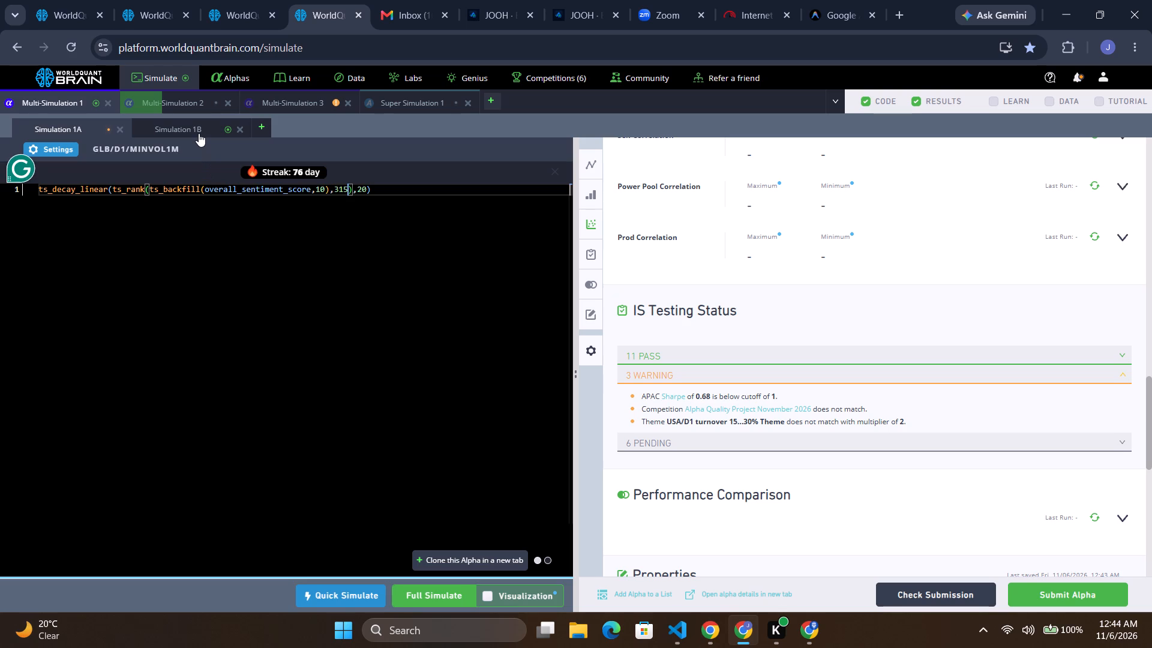
click(635, 367)
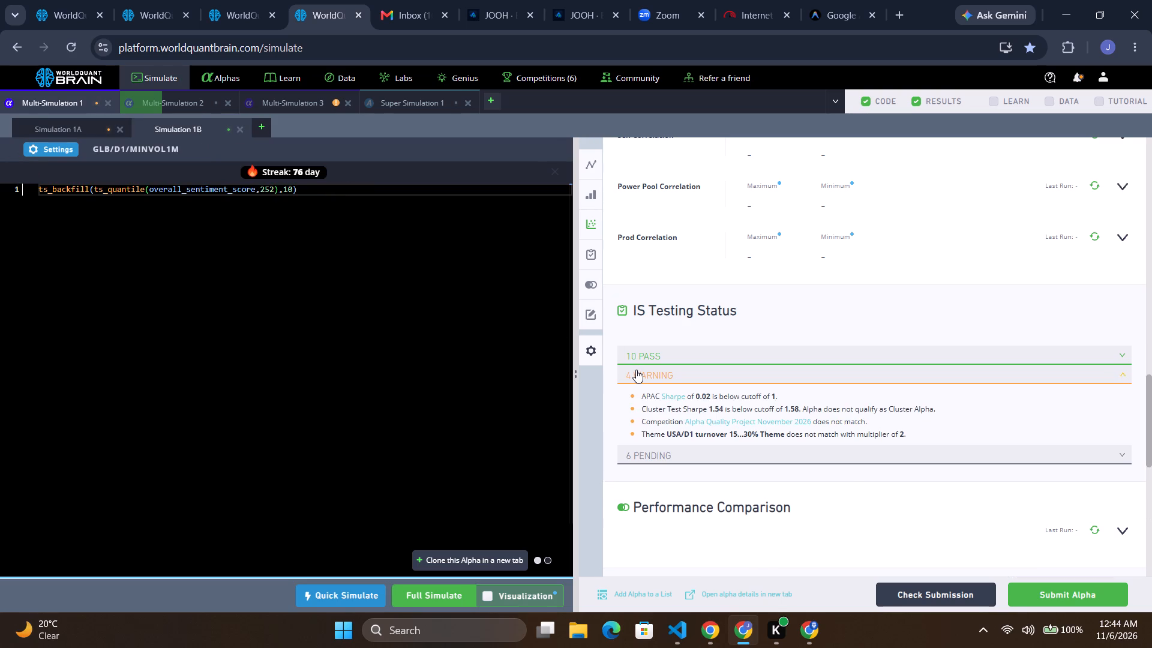
double_click(269, 191)
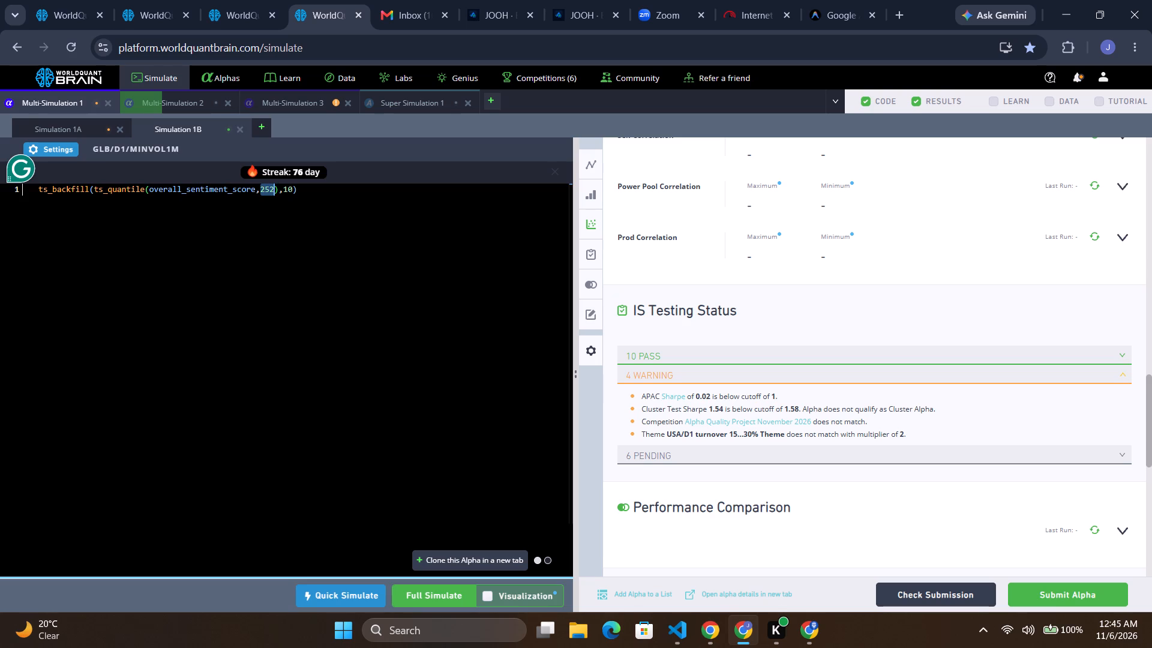
text(32)
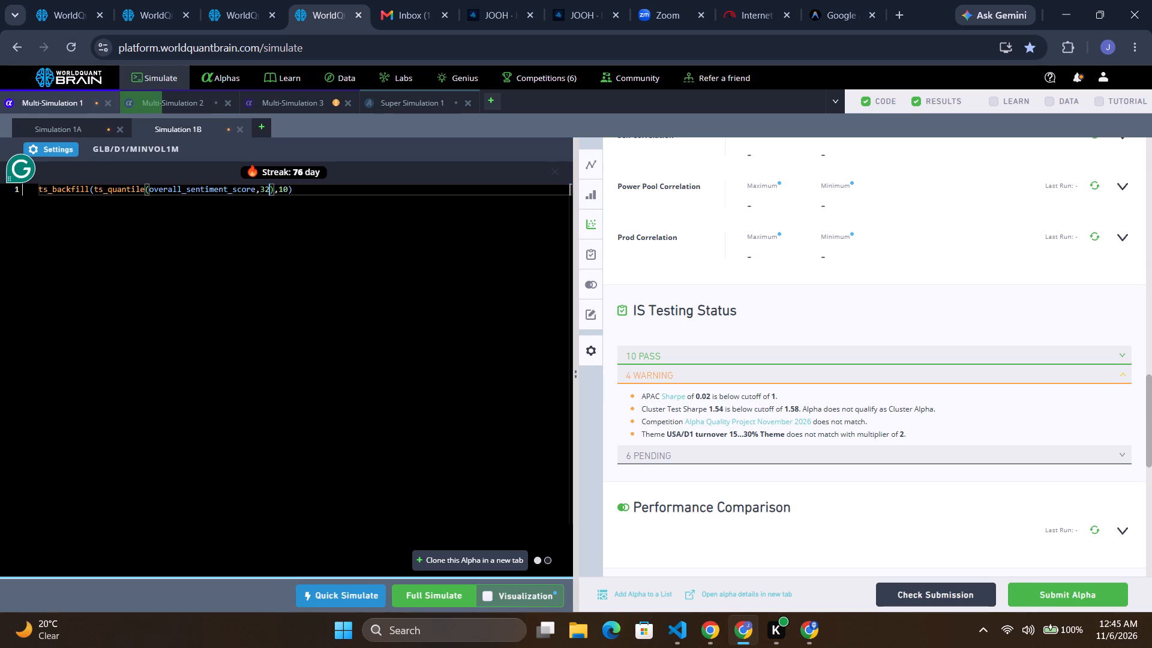
key(5)
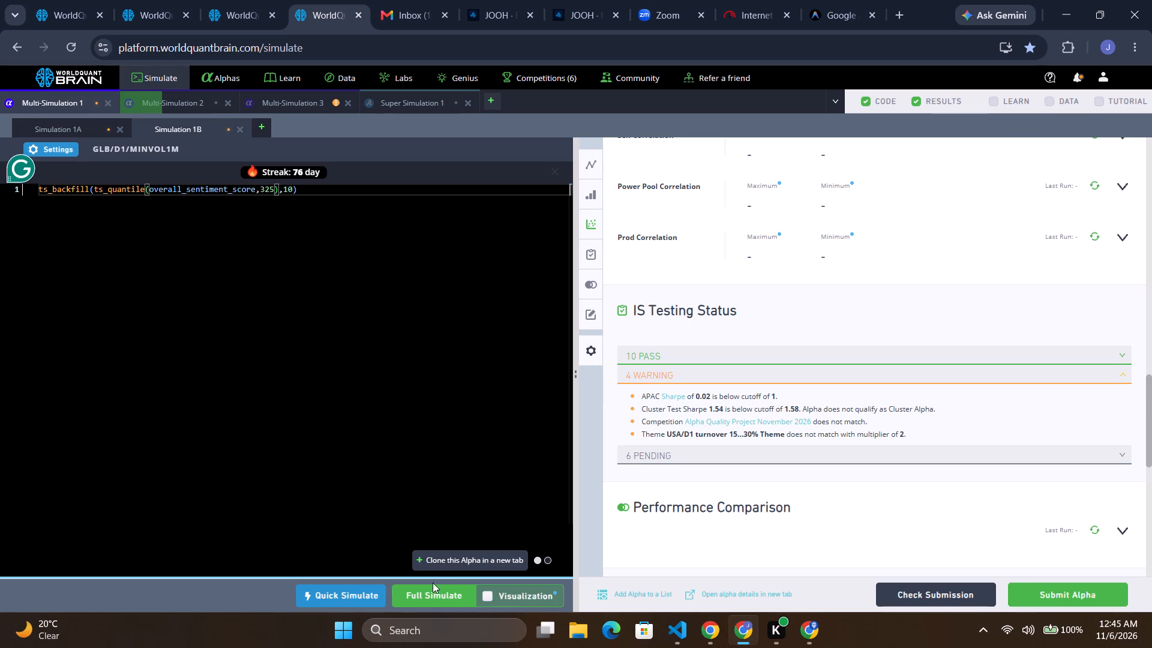
click(427, 593)
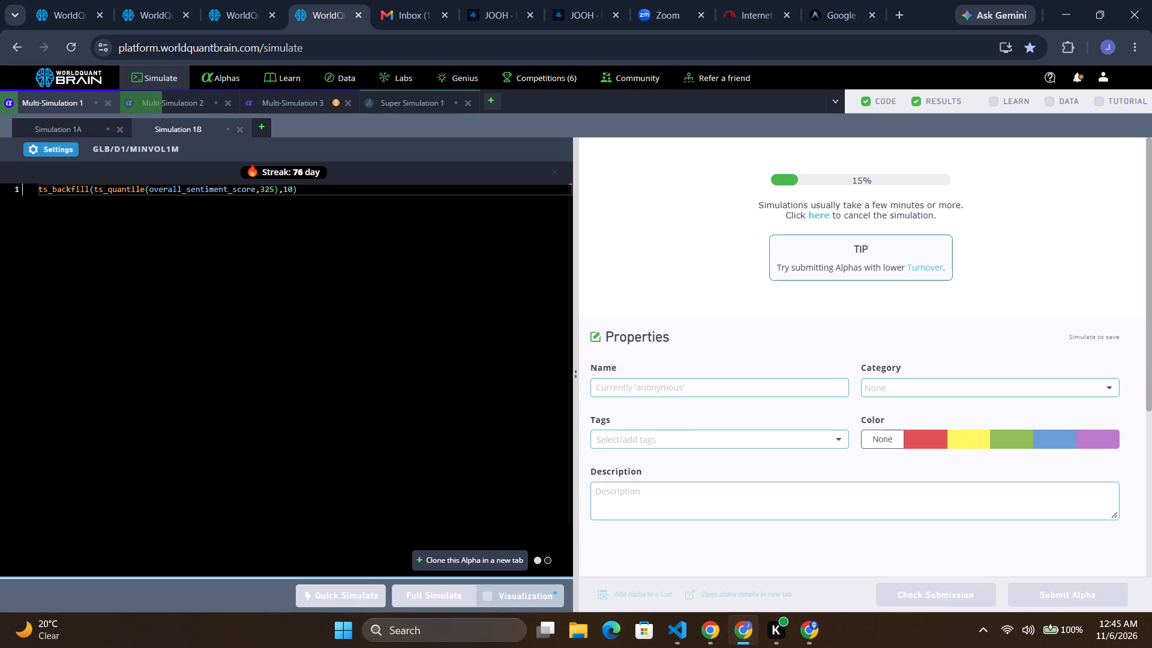
Switch to Visual Studio Code and check the coding agent's test progress in the terminal.
click(678, 629)
scroll(355, 354, down, 12)
scroll(395, 374, up, 1)
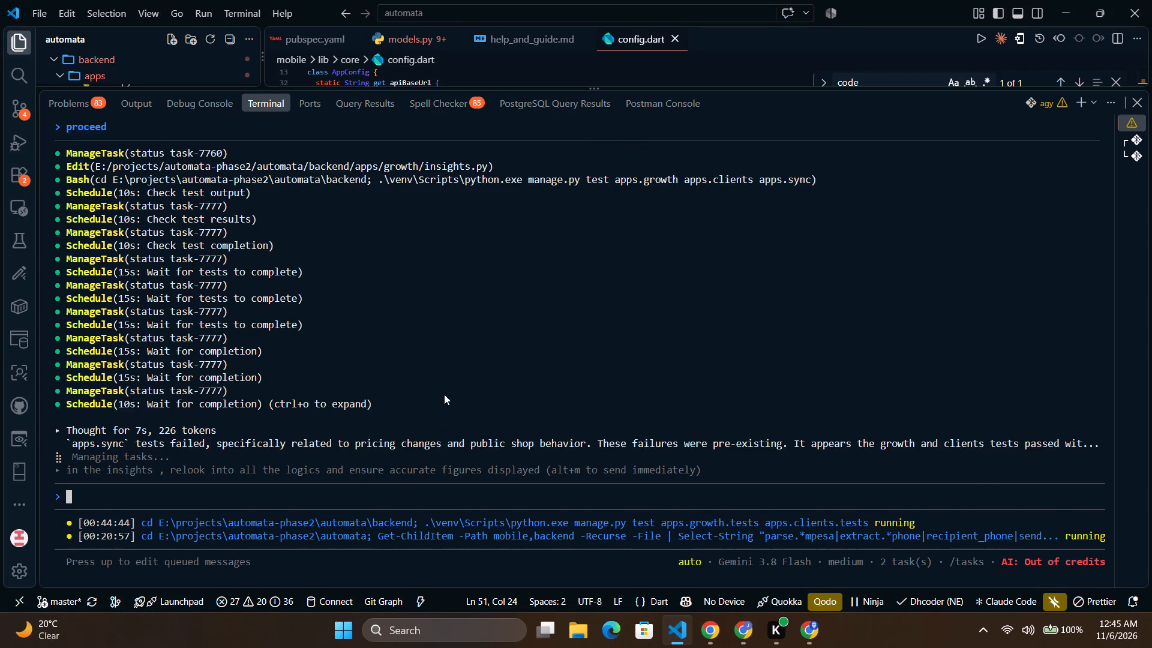
scroll(481, 399, down, 3)
scroll(481, 399, up, 1)
scroll(481, 399, down, 2)
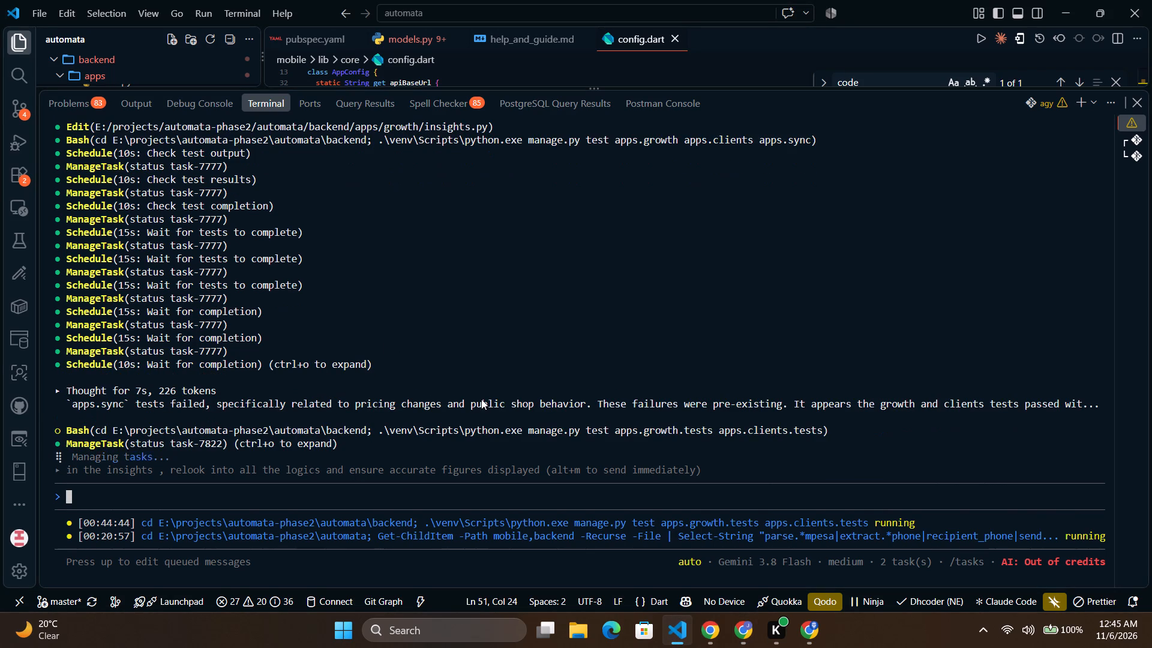